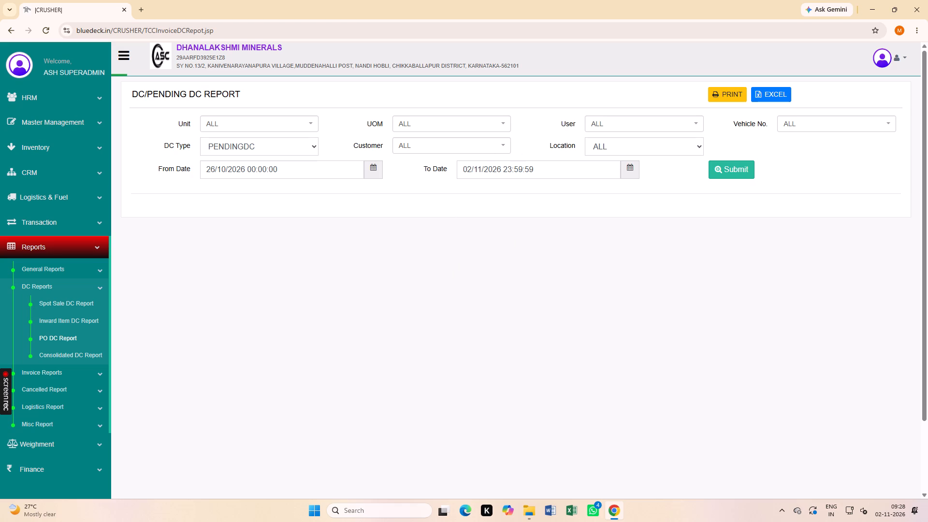
# Set the DC/Pending DC report's To Date to 31/10/2026.
pyautogui.click(795, 120)
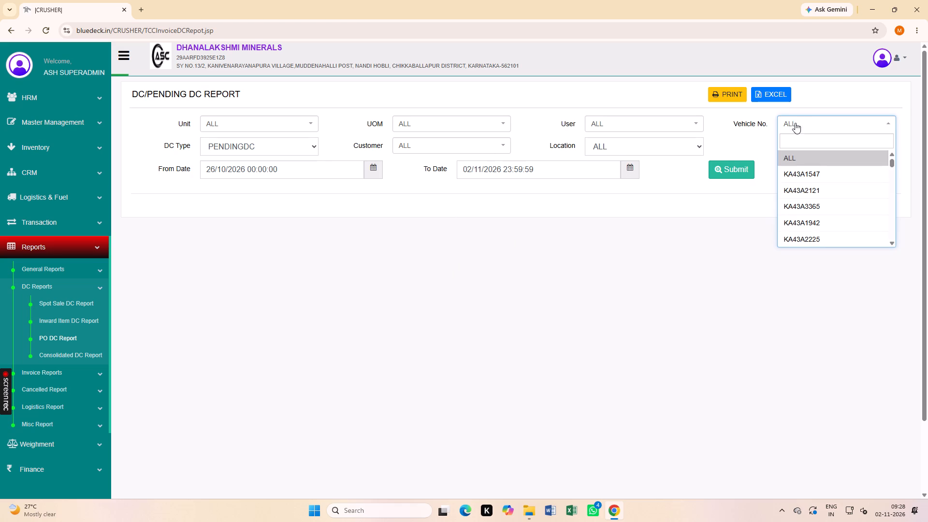
pyautogui.click(681, 375)
pyautogui.click(631, 166)
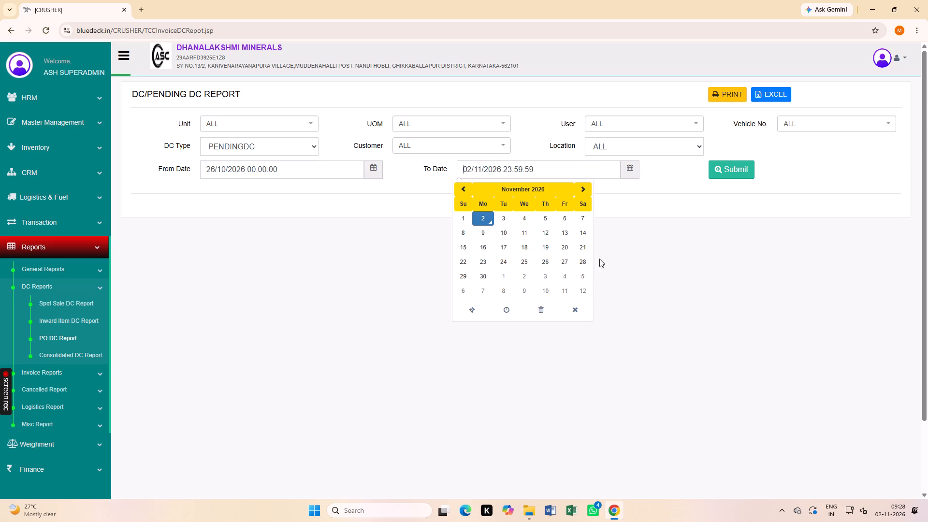
pyautogui.click(464, 182)
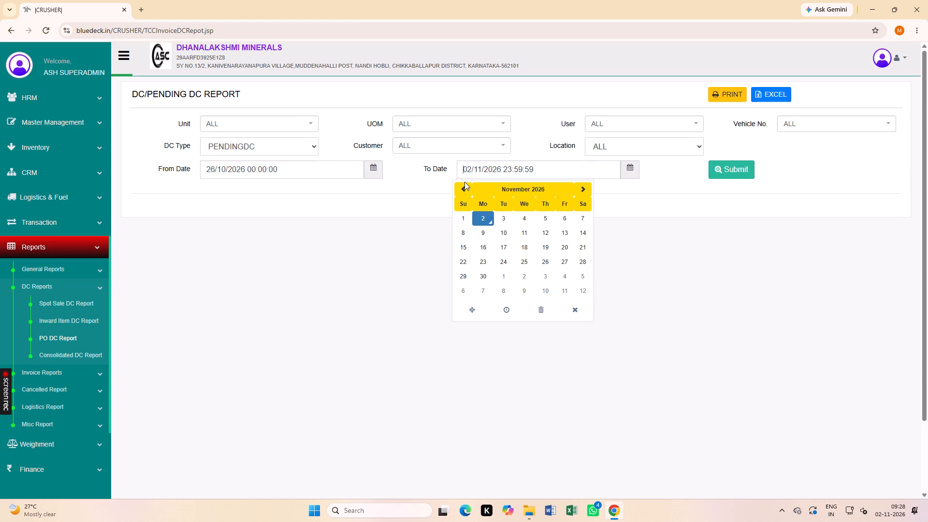
pyautogui.click(463, 188)
pyautogui.click(583, 276)
pyautogui.click(682, 276)
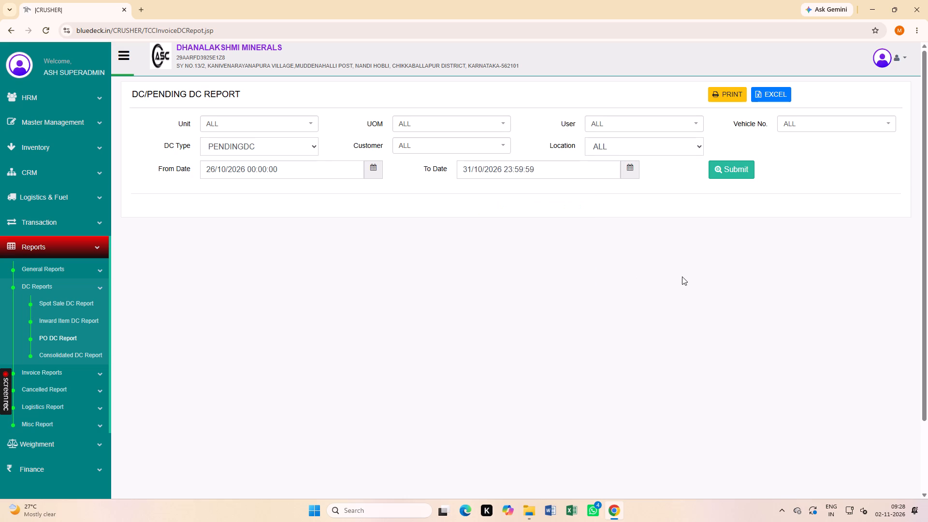
# Generate the PENDINGDC report for the chosen date range and export it to Excel.
pyautogui.click(726, 168)
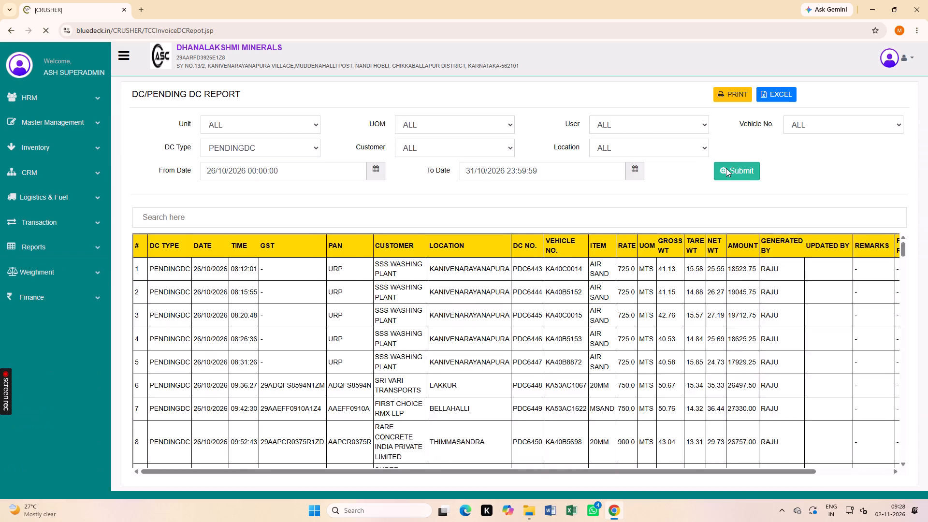
pyautogui.click(768, 96)
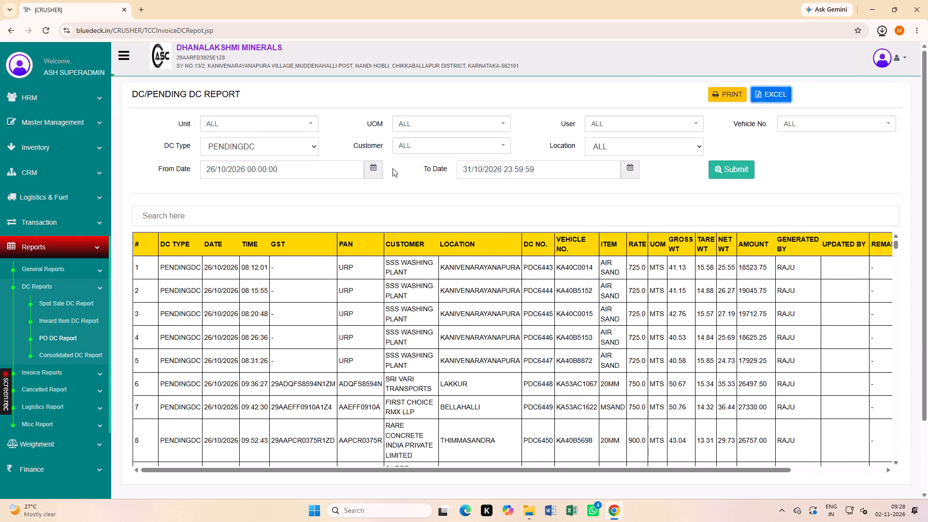
# Change the DC type to DC, regenerate the report for the same dates and export it to Excel.
pyautogui.click(263, 144)
pyautogui.click(235, 175)
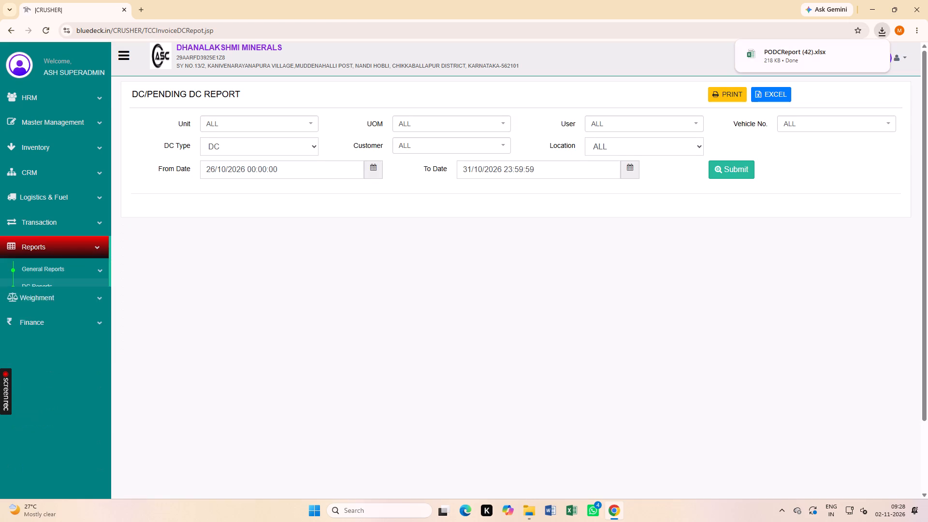
pyautogui.click(721, 167)
pyautogui.click(759, 96)
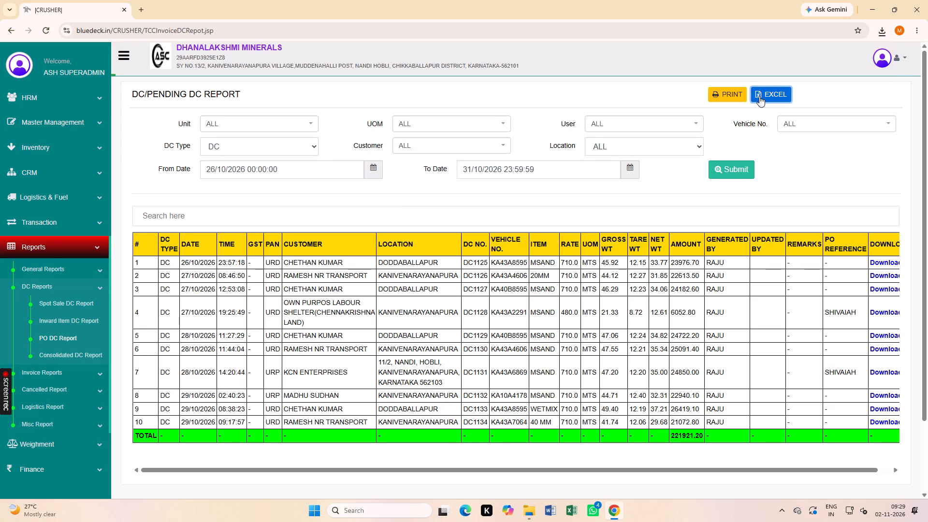
# Open the downloaded PODCReport (42).xlsx in Excel, enable editing and go to the end of its data.
pyautogui.click(882, 33)
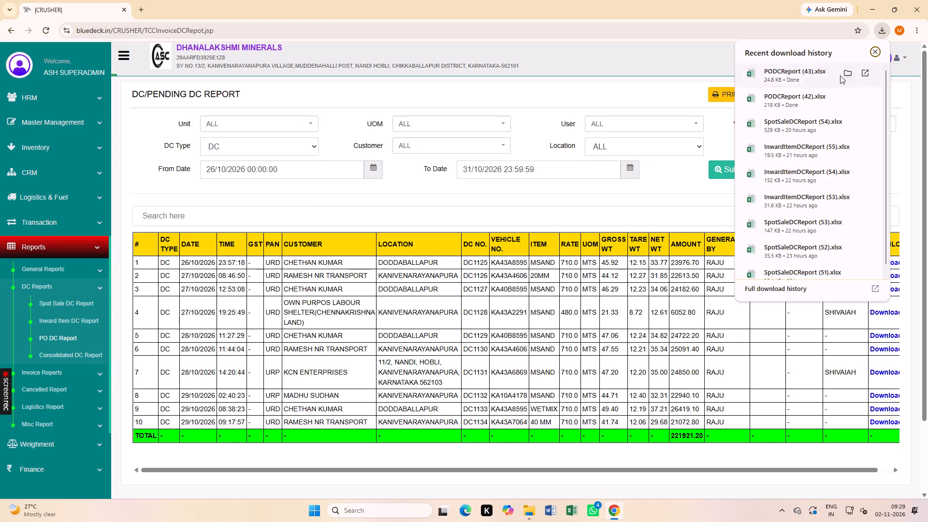
pyautogui.click(786, 96)
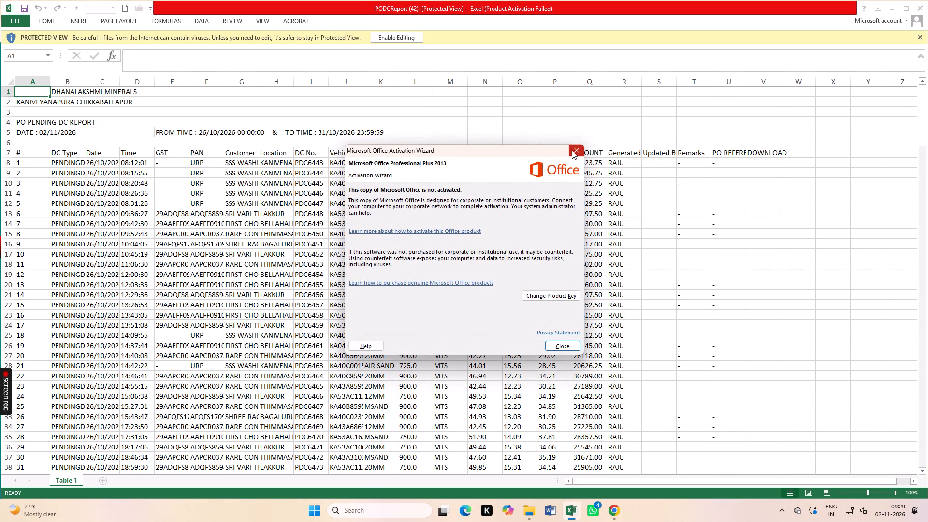
pyautogui.click(572, 150)
pyautogui.click(399, 38)
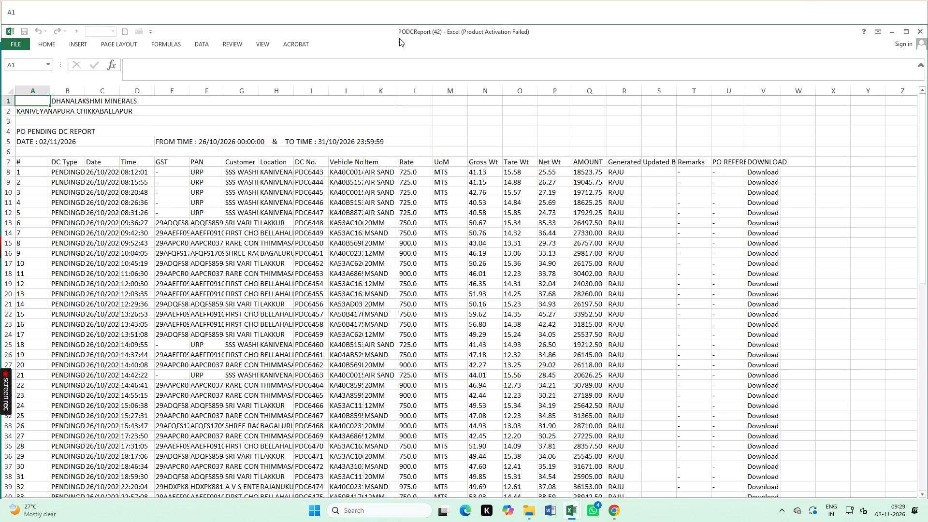
pyautogui.scroll(-20, 430, 188)
pyautogui.scroll(-20, 430, 188)
pyautogui.scroll(-4, 430, 188)
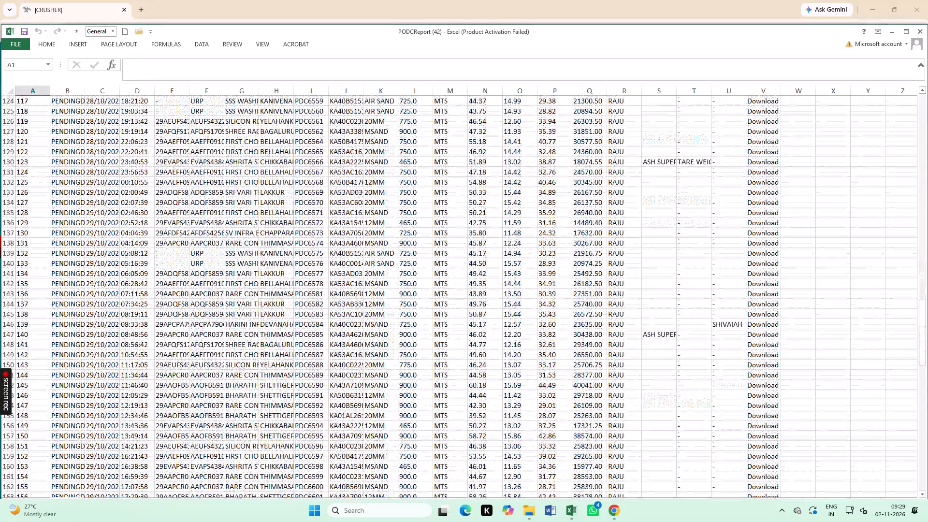
pyautogui.scroll(-20, 476, 189)
pyautogui.scroll(-10, 476, 189)
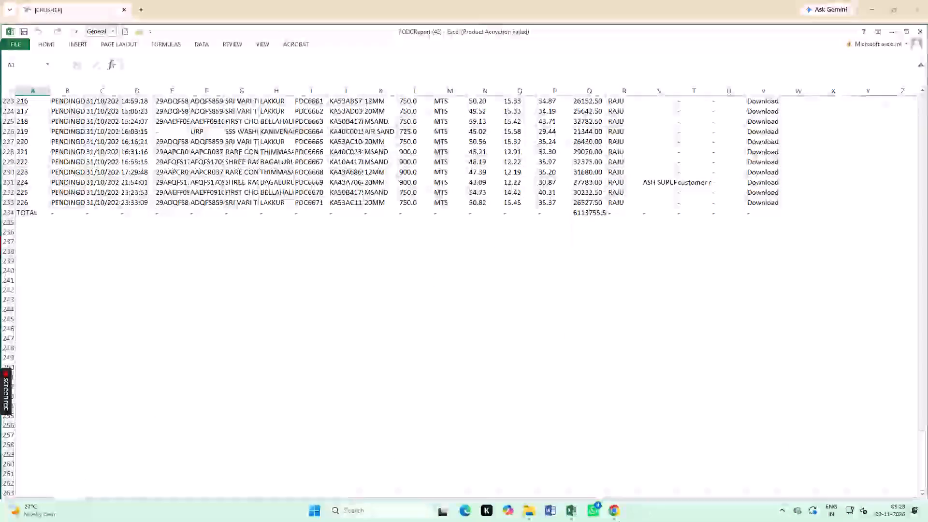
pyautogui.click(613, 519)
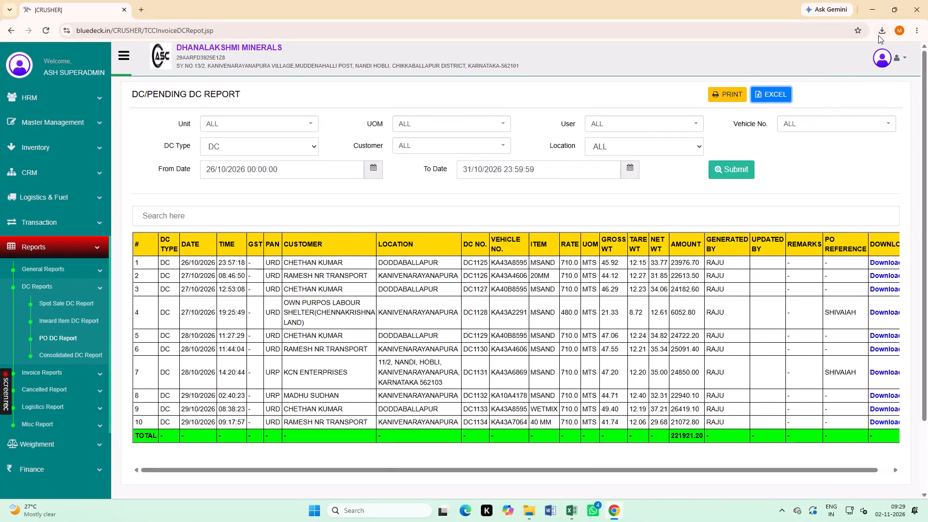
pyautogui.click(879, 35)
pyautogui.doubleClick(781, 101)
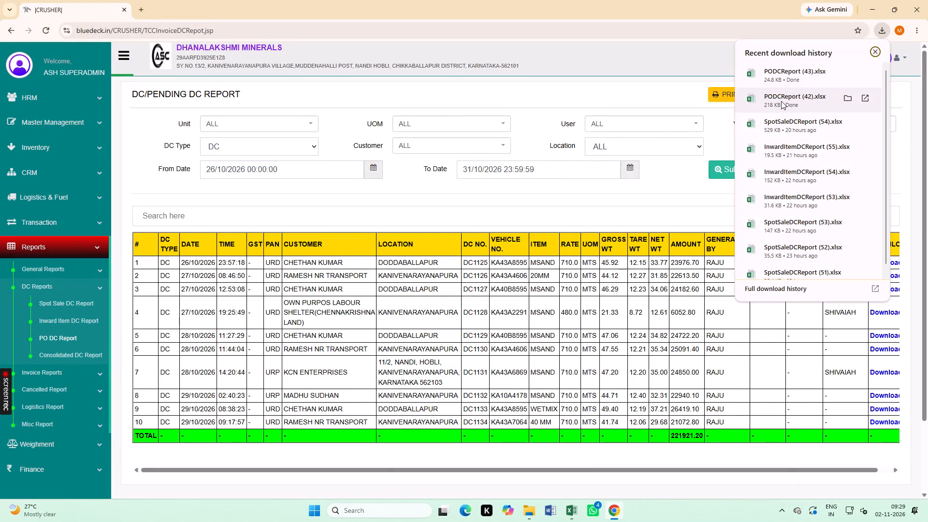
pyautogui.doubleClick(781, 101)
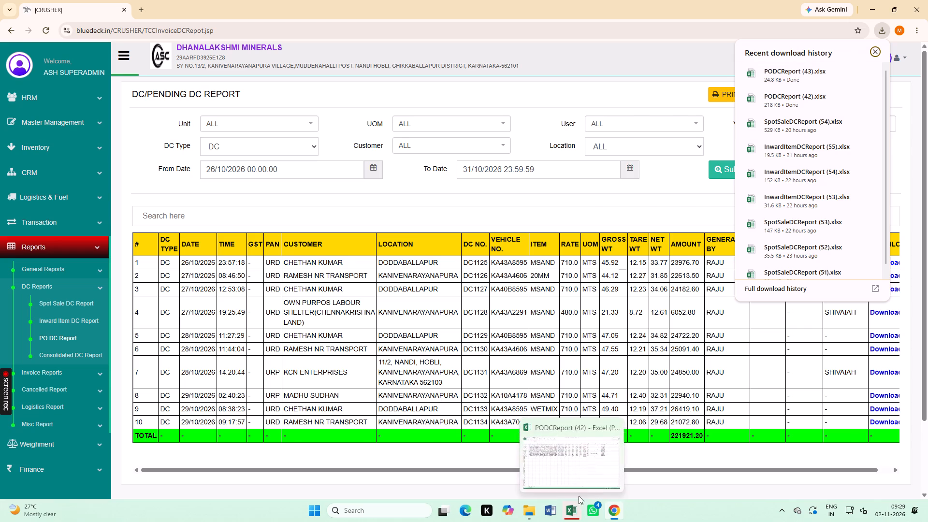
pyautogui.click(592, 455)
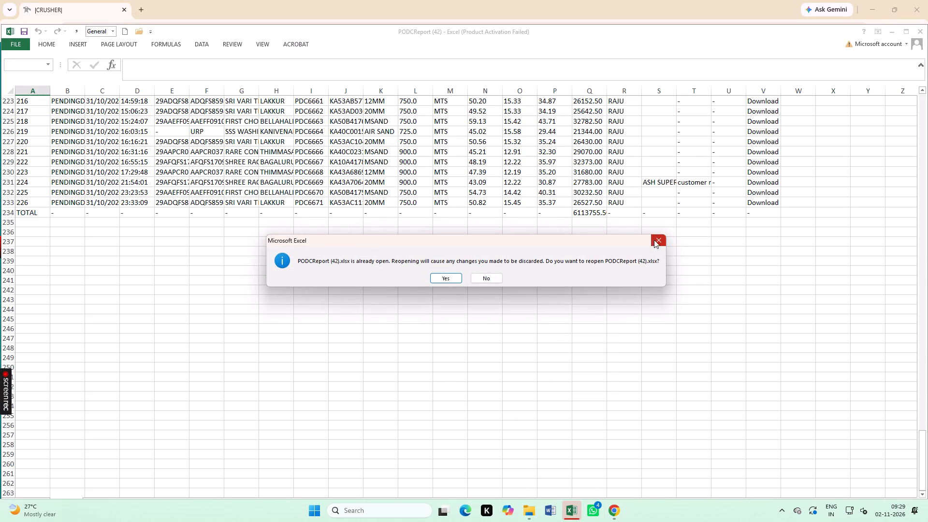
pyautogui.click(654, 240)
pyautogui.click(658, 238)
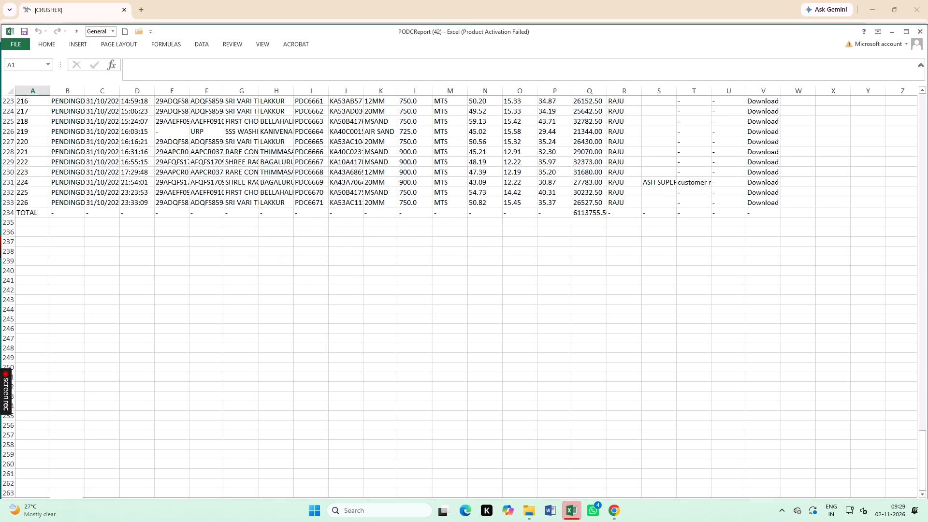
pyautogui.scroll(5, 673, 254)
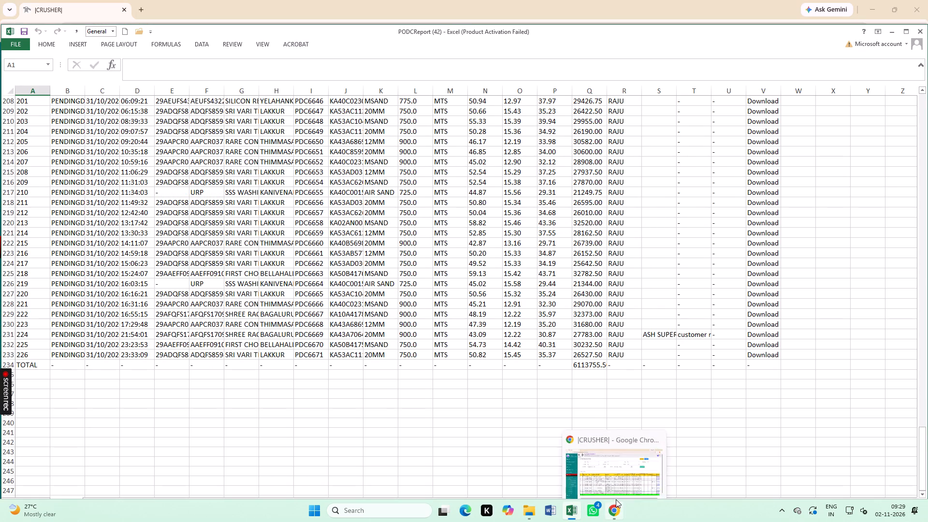
# Switch to Chrome, open the downloaded PODCReport (43).xlsx in Excel and enable editing.
pyautogui.click(616, 480)
pyautogui.click(879, 30)
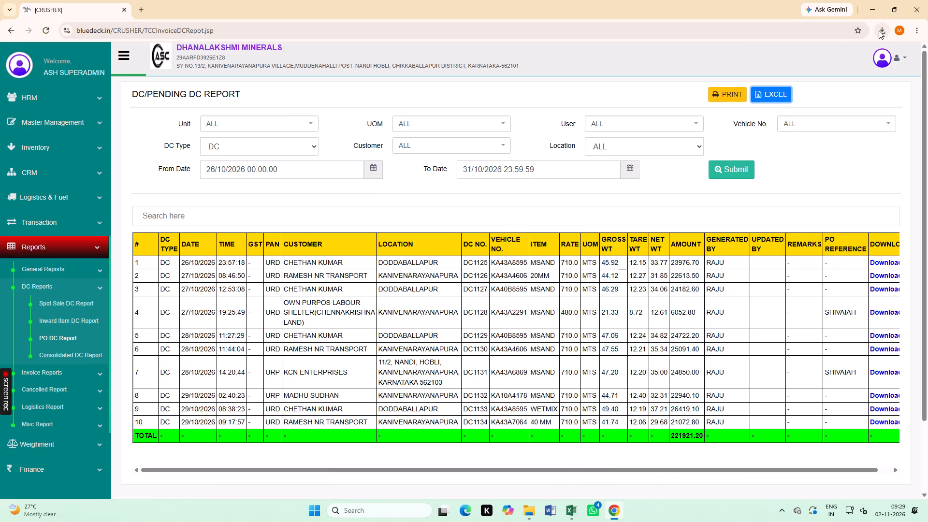
pyautogui.doubleClick(772, 72)
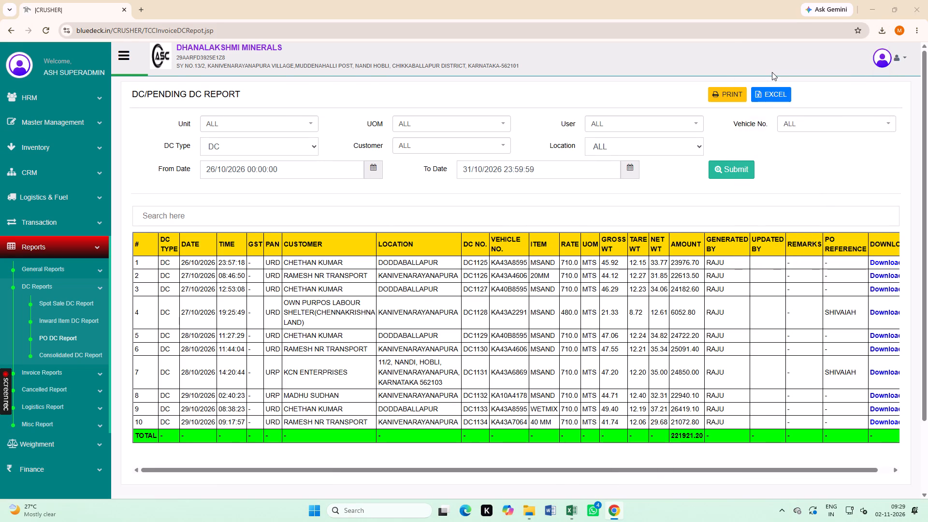
pyautogui.click(394, 60)
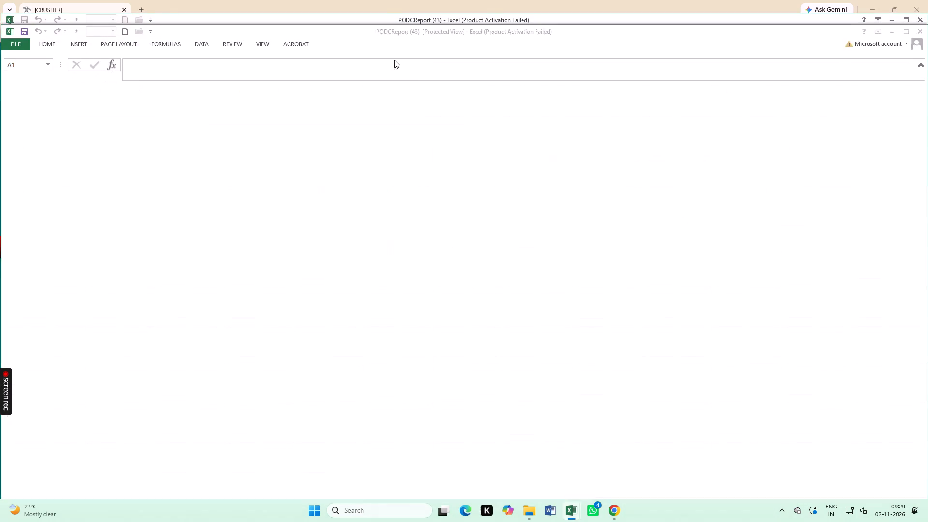
# Copy the header and data rows A7:V17 from PODCReport (43) and paste them into PODCReport (42) at A234, over the TOTAL row.
pyautogui.scroll(4, 533, 255)
pyautogui.click(257, 249)
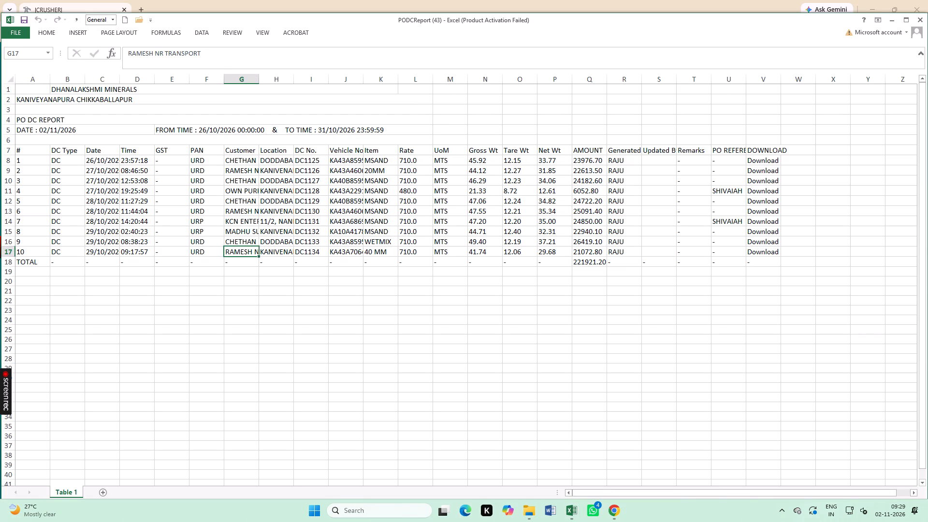
pyautogui.moveTo(29, 150); pyautogui.dragTo(761, 250)
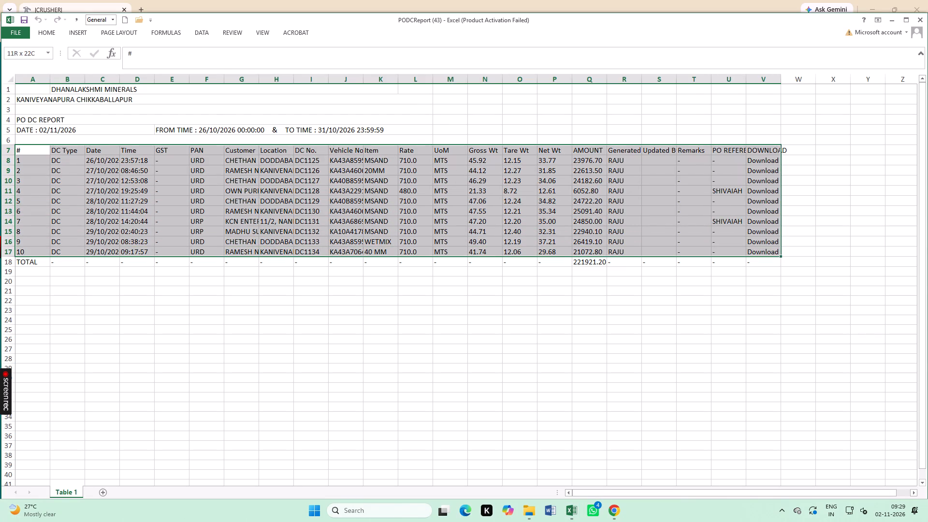
pyautogui.moveTo(761, 250); pyautogui.dragTo(763, 252)
pyautogui.hotkey('ctrl', 'c')
pyautogui.hotkey('ctrl', 'Tab')
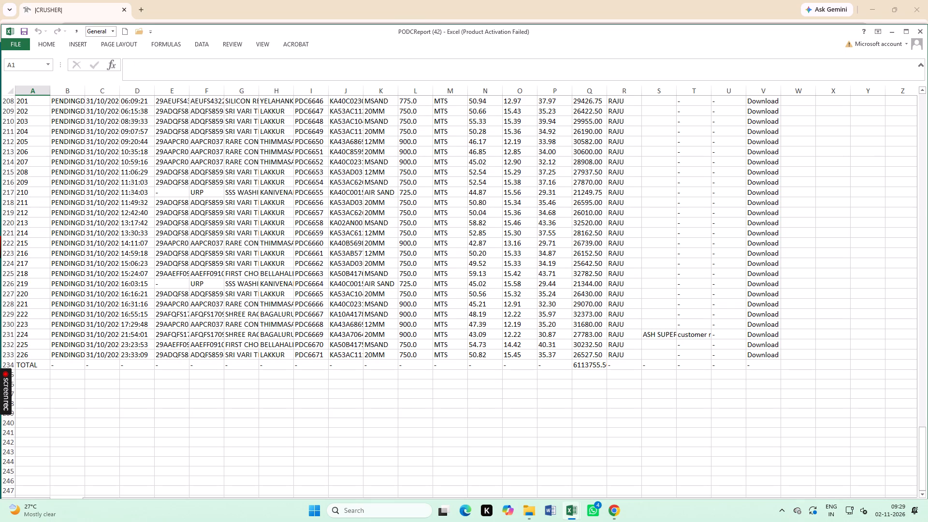
pyautogui.click(30, 365)
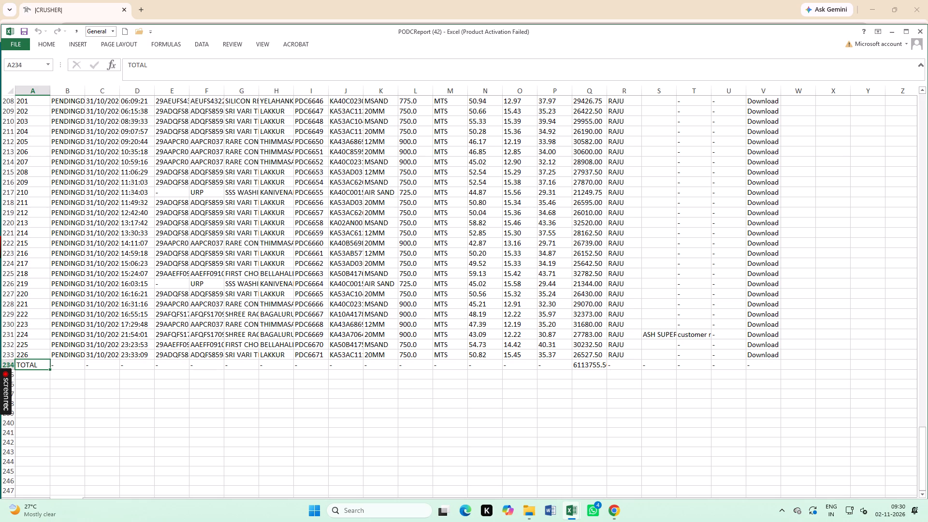
pyautogui.hotkey('ctrl', 'v')
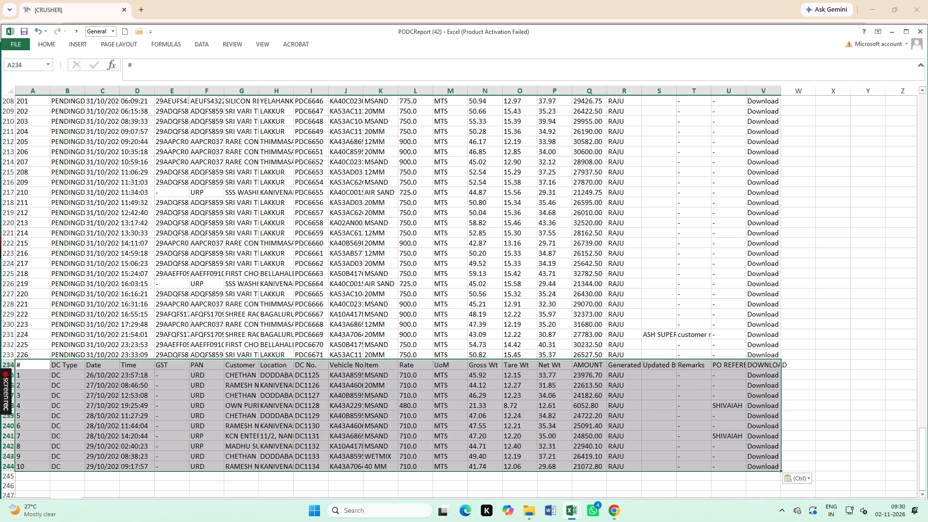
# Delete the duplicate header row 234 above the pasted DC records in PODCReport (42).
pyautogui.scroll(-3, 296, 393)
pyautogui.click(291, 392)
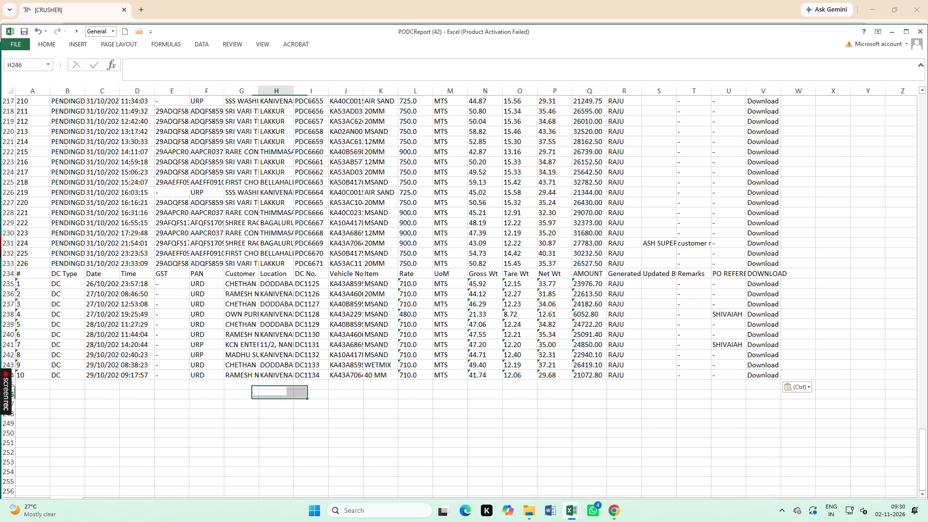
pyautogui.click(0, 271)
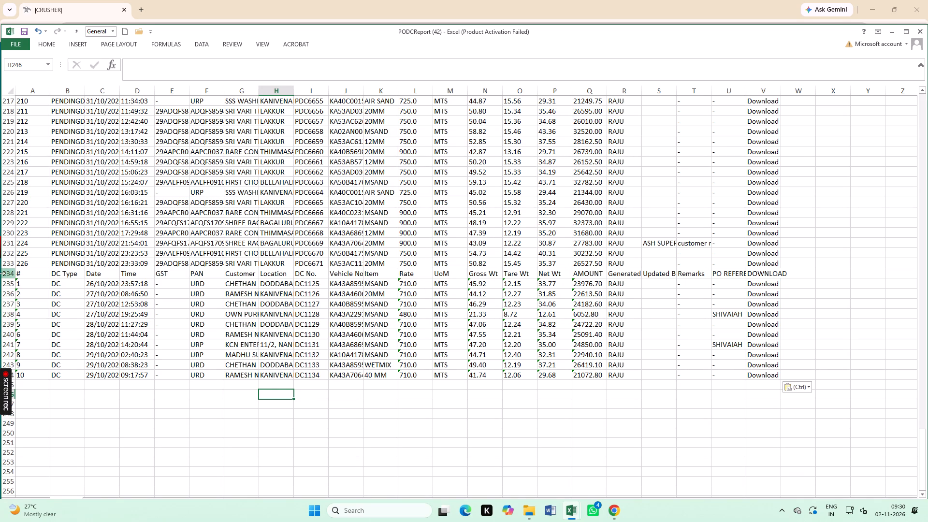
pyautogui.click(0, 273)
pyautogui.click(0, 273)
pyautogui.click(524, 333)
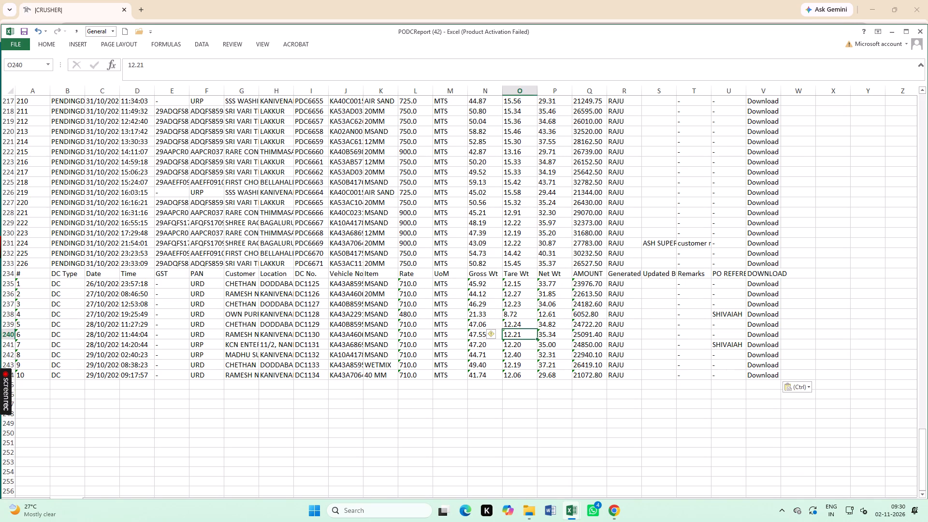
pyautogui.click(6, 272)
pyautogui.rightClick(81, 270)
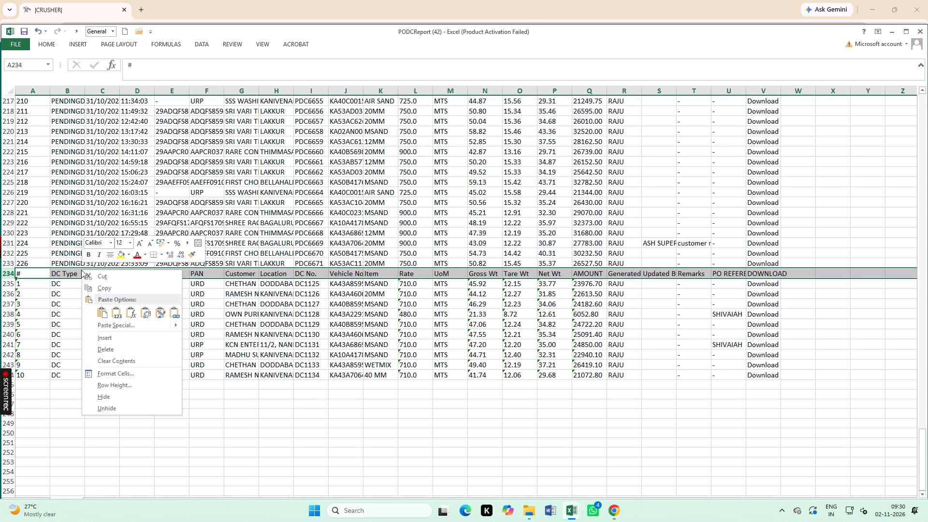
pyautogui.click(132, 350)
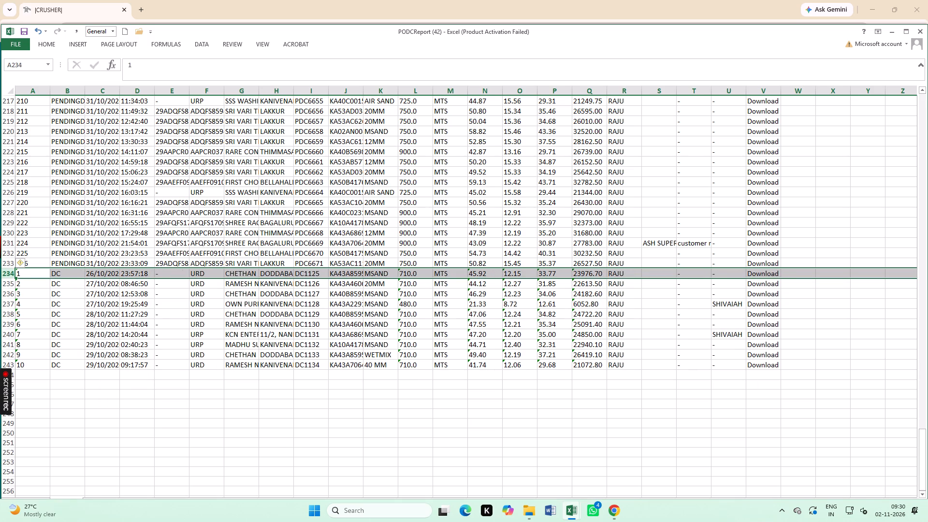
pyautogui.click(597, 351)
# Delete the report title rows 1 to 6 above the column header row in PODCReport (42).
pyautogui.scroll(20, 485, 299)
pyautogui.scroll(6, 485, 299)
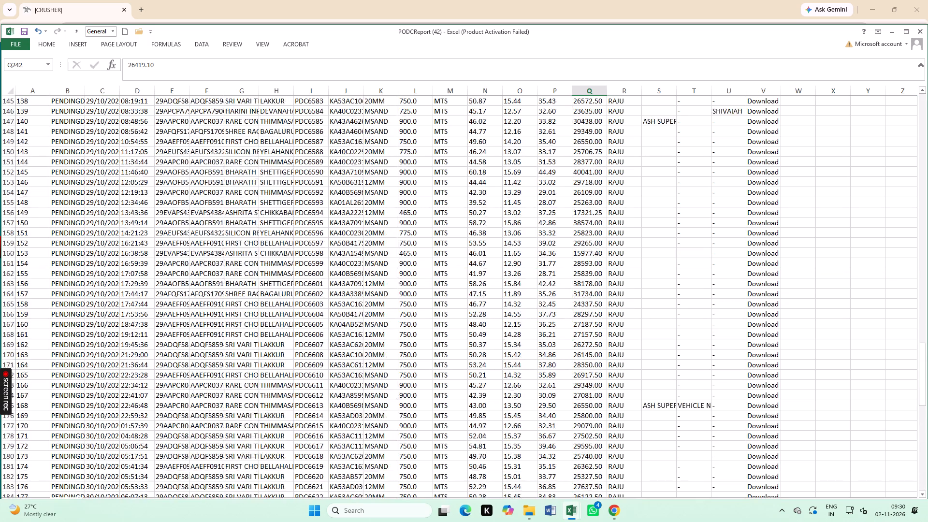
pyautogui.scroll(20, 471, 294)
pyautogui.scroll(20, 471, 294)
pyautogui.scroll(4, 471, 294)
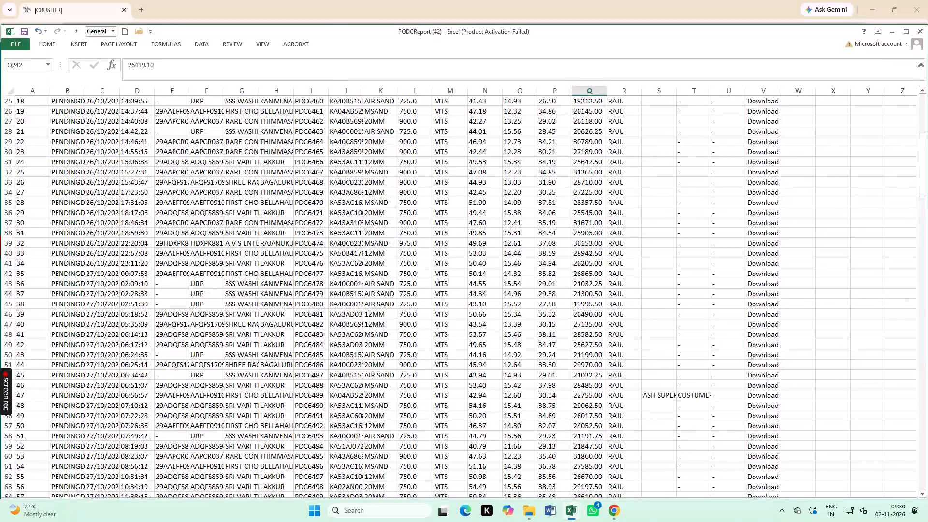
pyautogui.scroll(9, 492, 307)
pyautogui.scroll(4, 346, 253)
pyautogui.scroll(4, 72, 205)
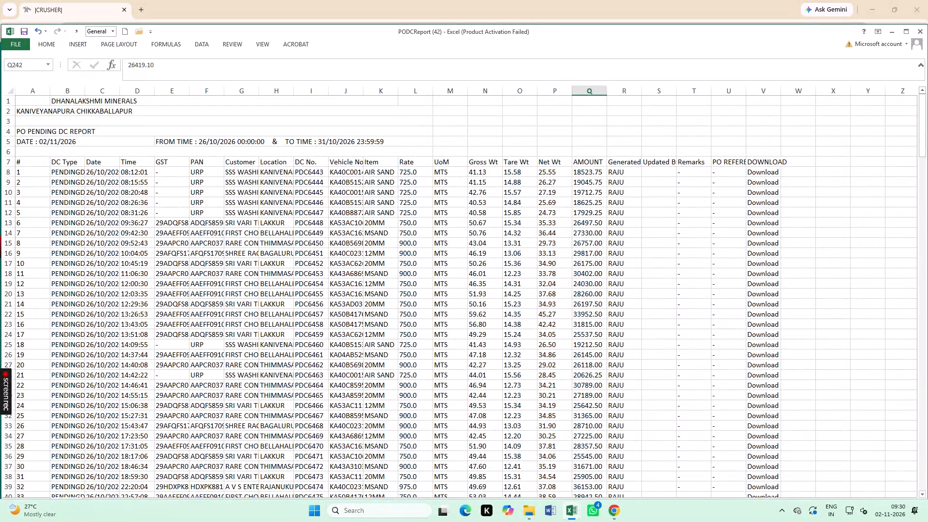
pyautogui.moveTo(6, 101); pyautogui.dragTo(7, 130)
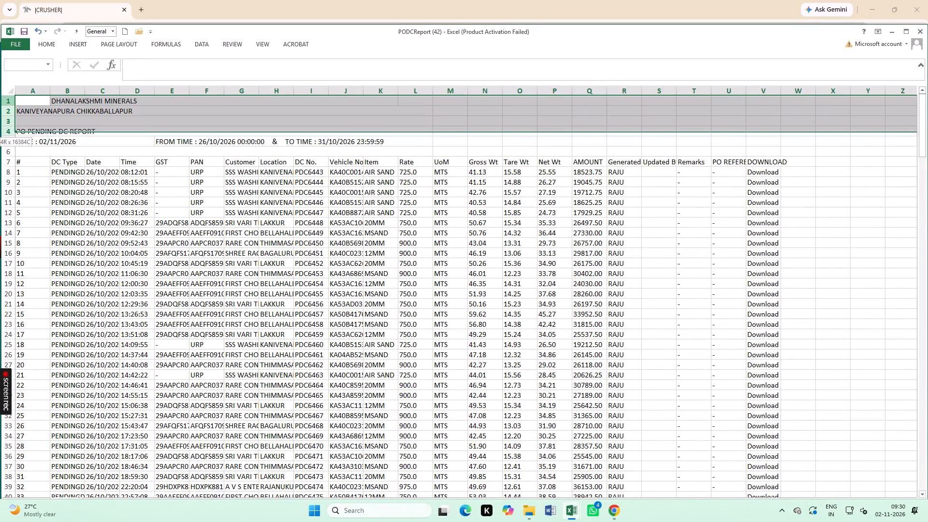
pyautogui.moveTo(7, 130); pyautogui.dragTo(10, 147)
pyautogui.rightClick(117, 117)
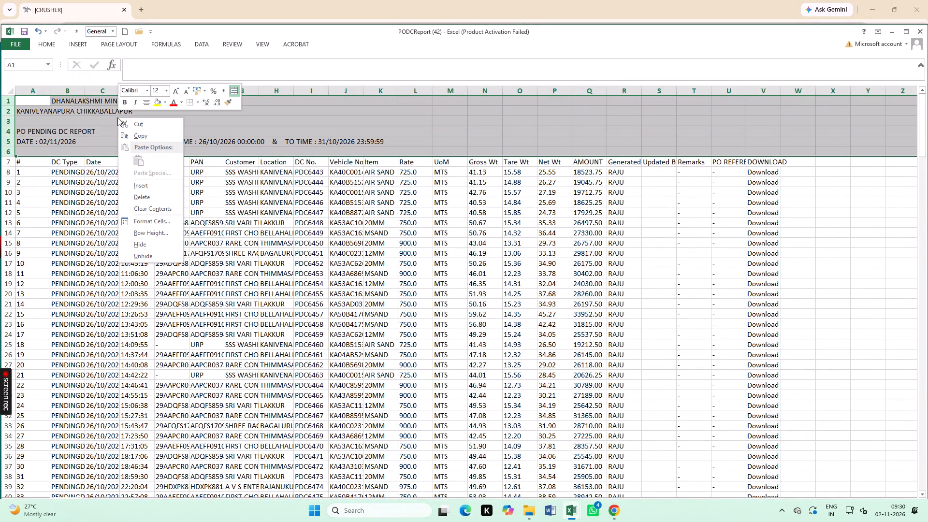
pyautogui.click(152, 195)
pyautogui.click(430, 176)
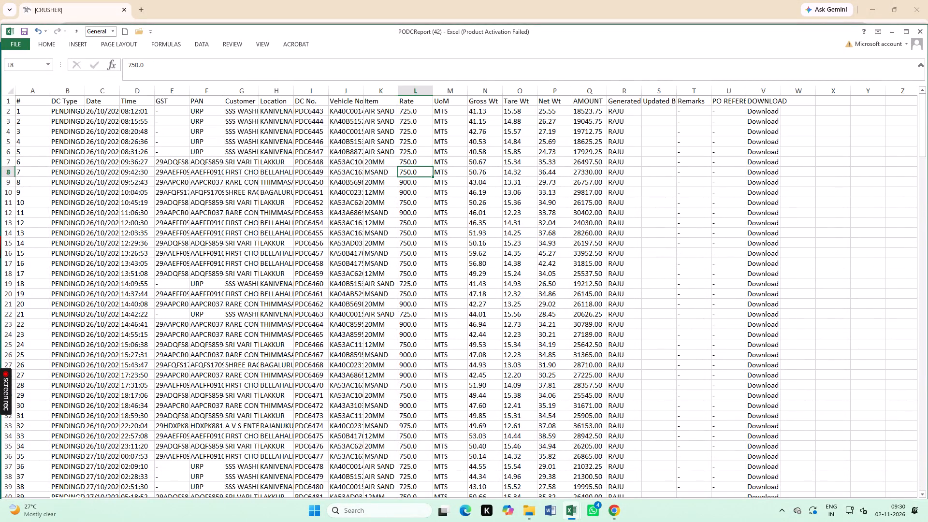
# Delete columns Q to X, from AMOUNT through DOWNLOAD and the blank columns after it.
pyautogui.moveTo(591, 90); pyautogui.dragTo(849, 127)
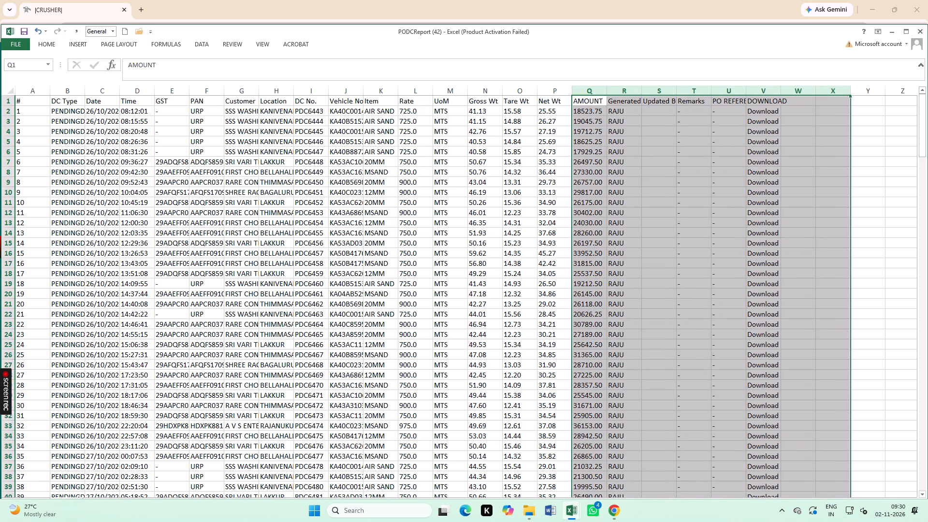
pyautogui.rightClick(648, 138)
pyautogui.click(676, 216)
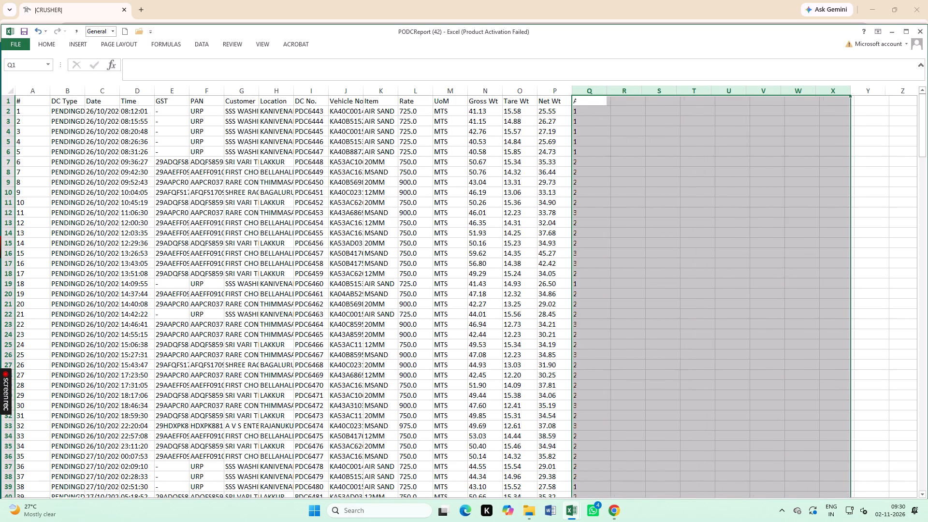
pyautogui.click(676, 211)
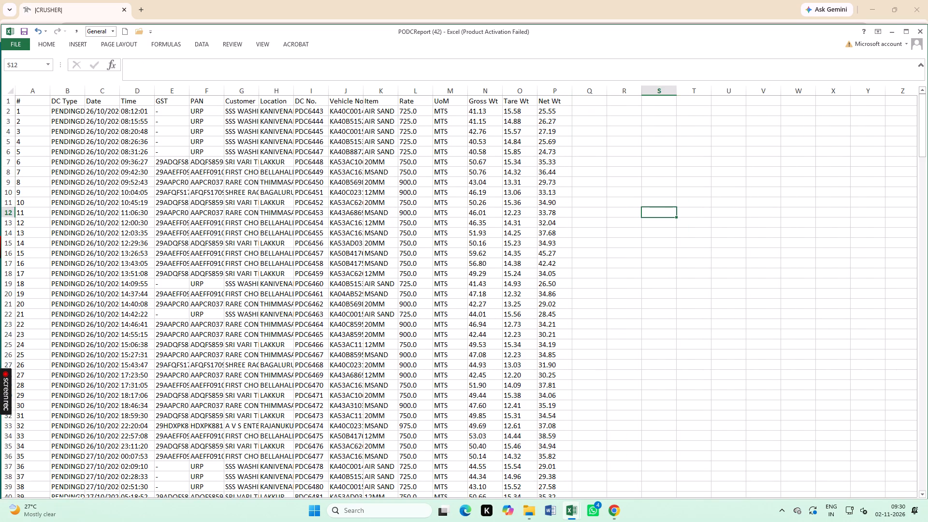
# Autofit the width of the Vehicle No. column.
pyautogui.doubleClick(364, 90)
# Delete the GST, PAN and DC Type columns from PODCReport (42).
pyautogui.moveTo(171, 91); pyautogui.dragTo(197, 101)
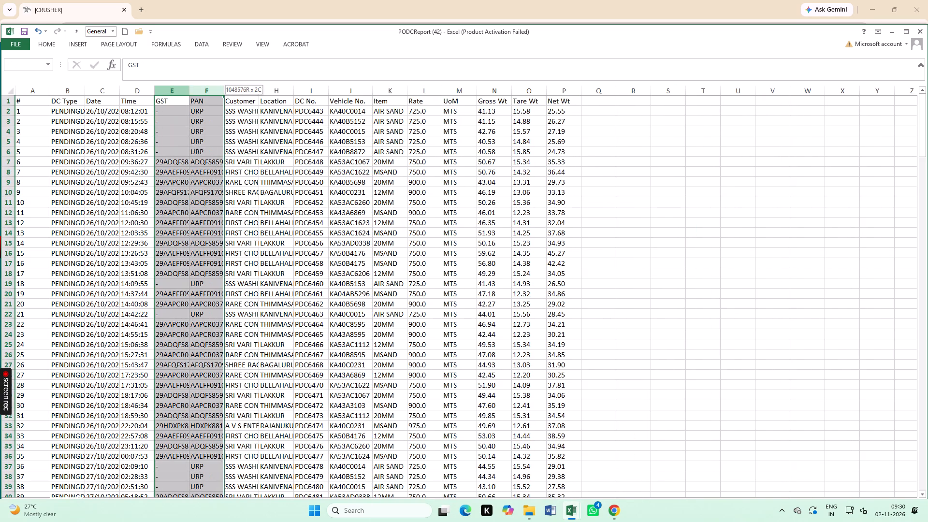
pyautogui.moveTo(197, 101); pyautogui.dragTo(200, 104)
pyautogui.rightClick(187, 122)
pyautogui.click(201, 203)
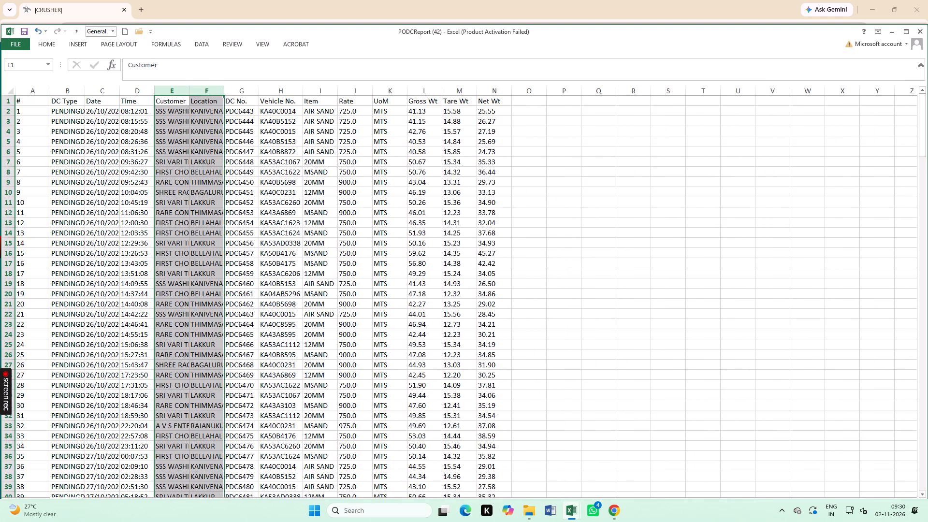
pyautogui.click(326, 186)
pyautogui.click(76, 91)
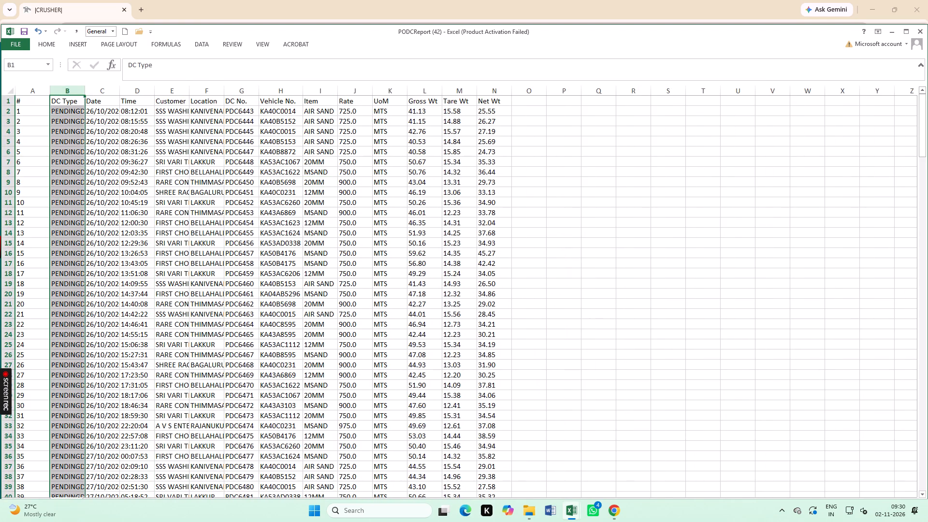
pyautogui.rightClick(73, 128)
pyautogui.click(95, 207)
pyautogui.click(525, 206)
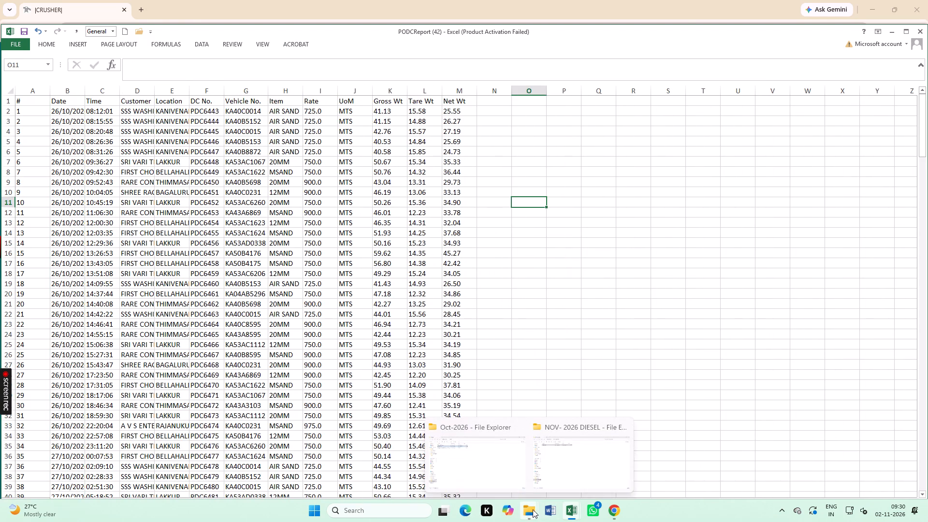
# Close the NOV- 2026 DIESEL folder window and open the DLM SALE REPORT workbook from Minerals > DLM on USB Drive (D:), maximized.
pyautogui.click(586, 467)
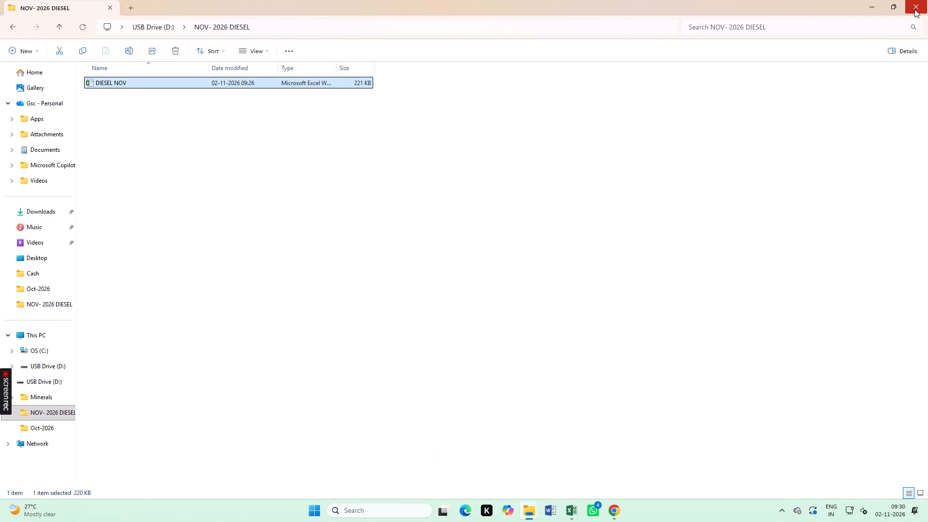
pyautogui.click(914, 9)
pyautogui.click(532, 508)
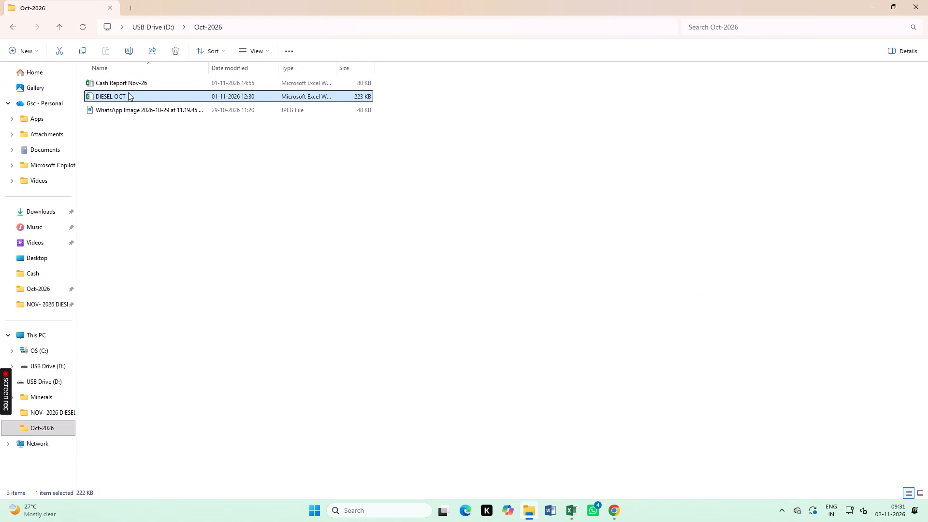
pyautogui.click(49, 412)
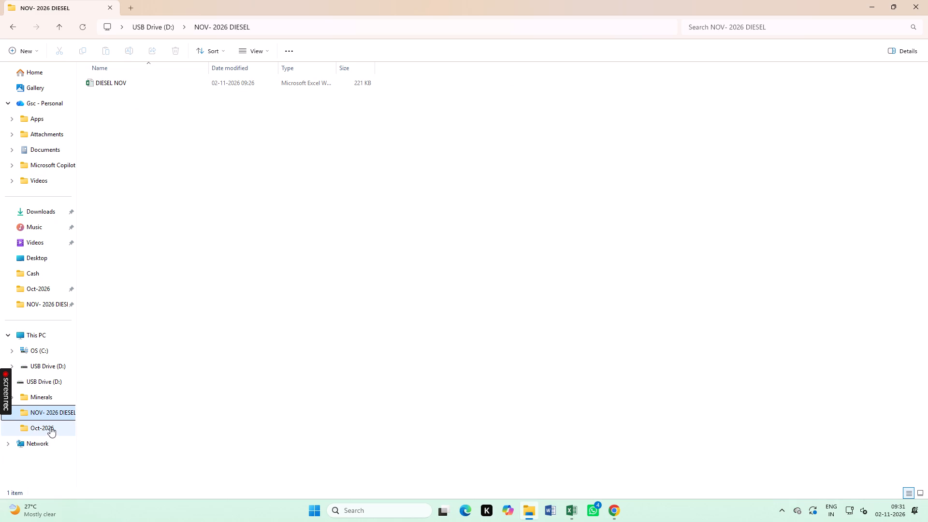
pyautogui.click(54, 396)
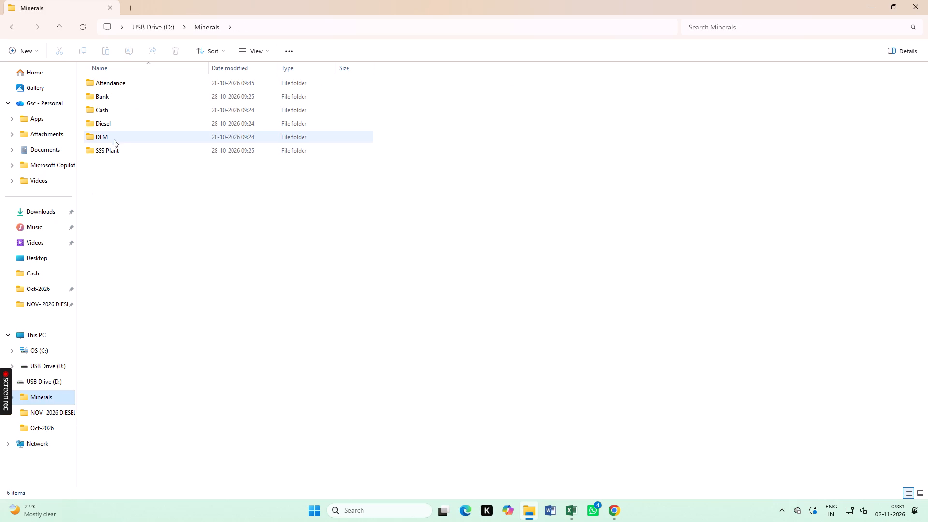
pyautogui.doubleClick(113, 135)
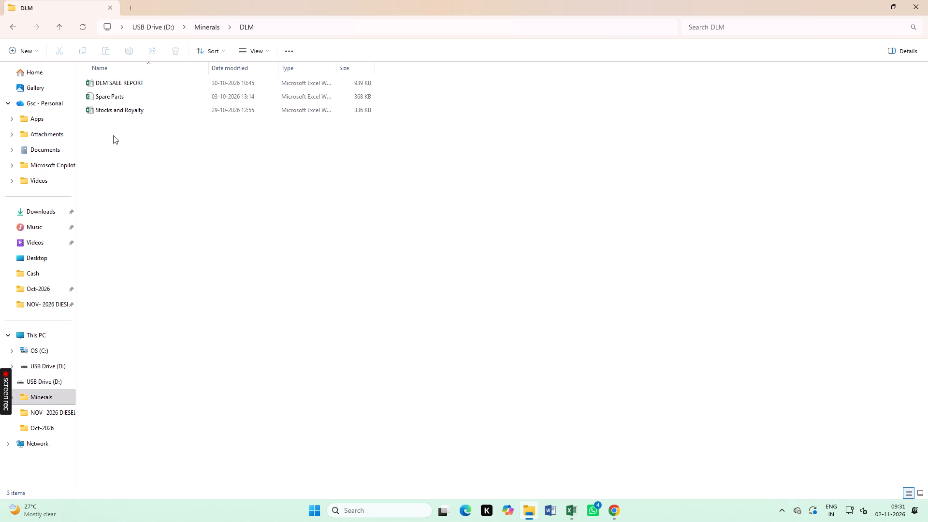
pyautogui.doubleClick(130, 81)
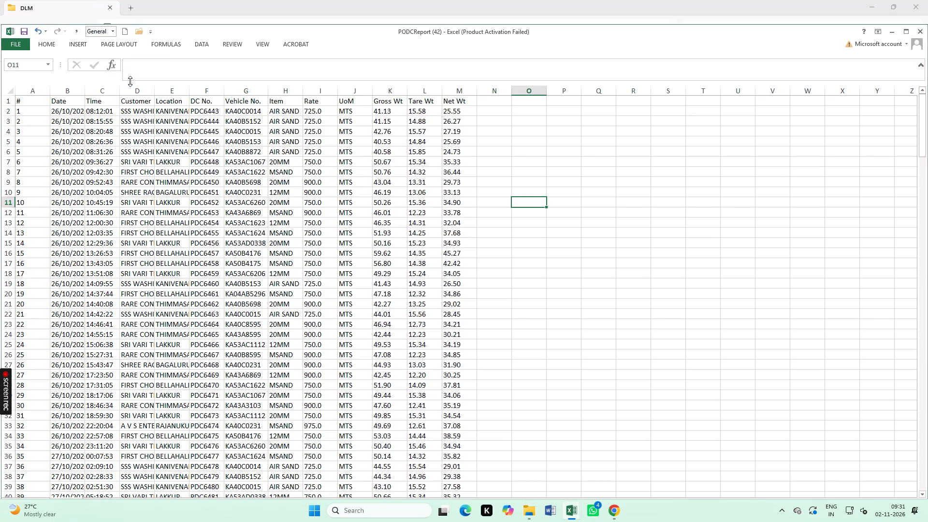
pyautogui.scroll(-14, 236, 201)
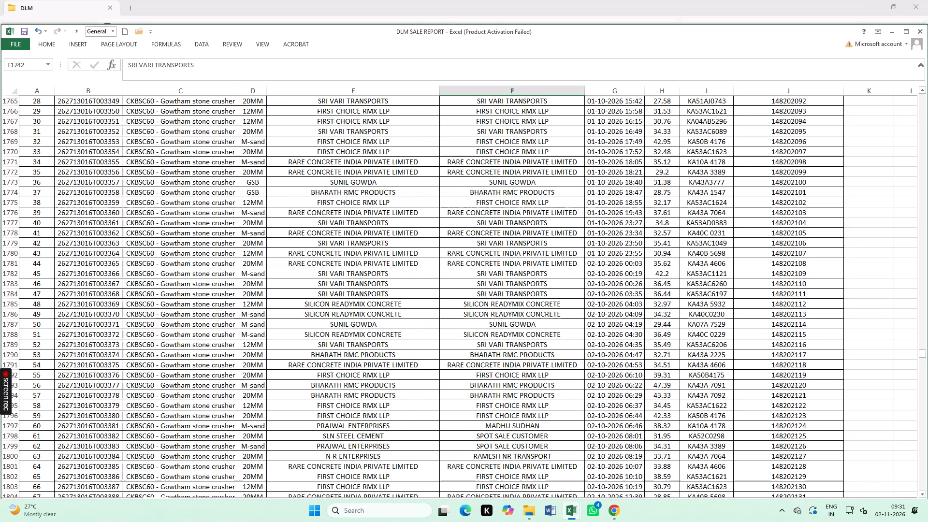
pyautogui.click(908, 29)
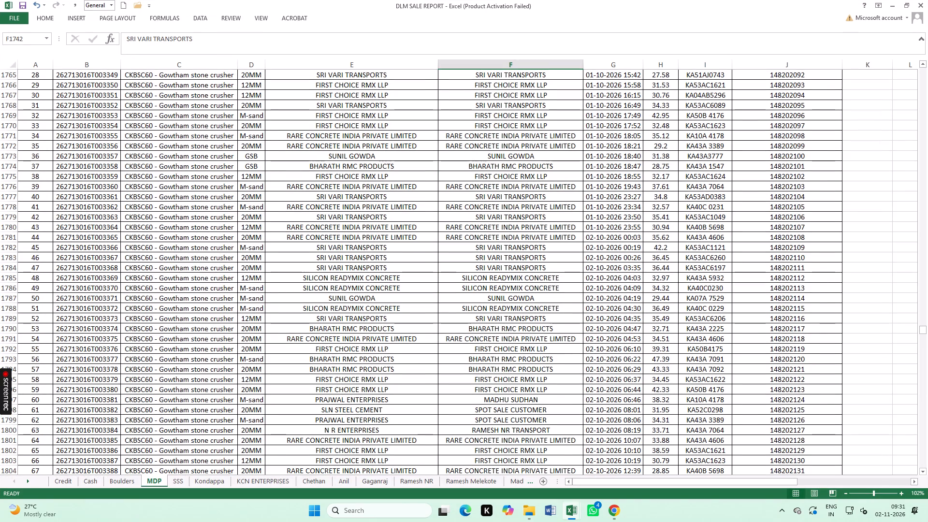
# Turn off the filter on the Credit sheet of DLM SALE REPORT and go to the end of its records.
pyautogui.click(62, 482)
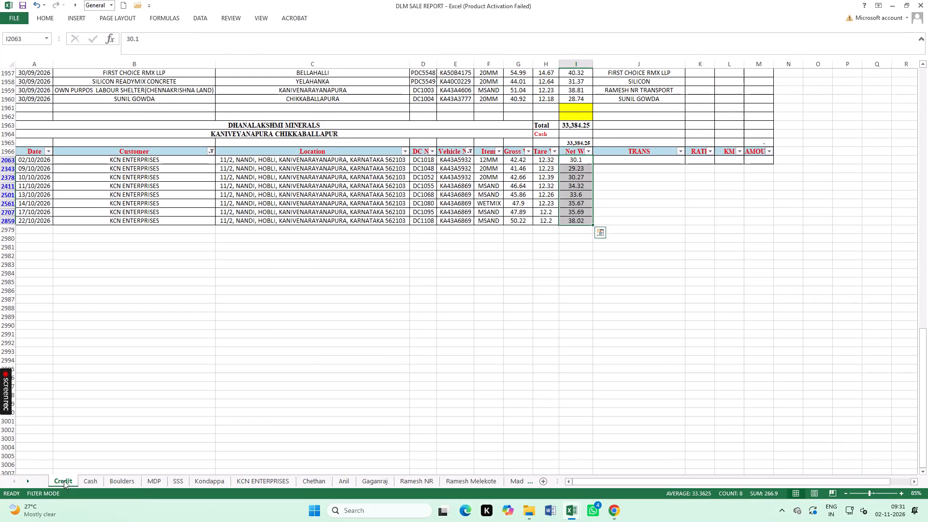
pyautogui.scroll(4, 674, 235)
pyautogui.click(202, 15)
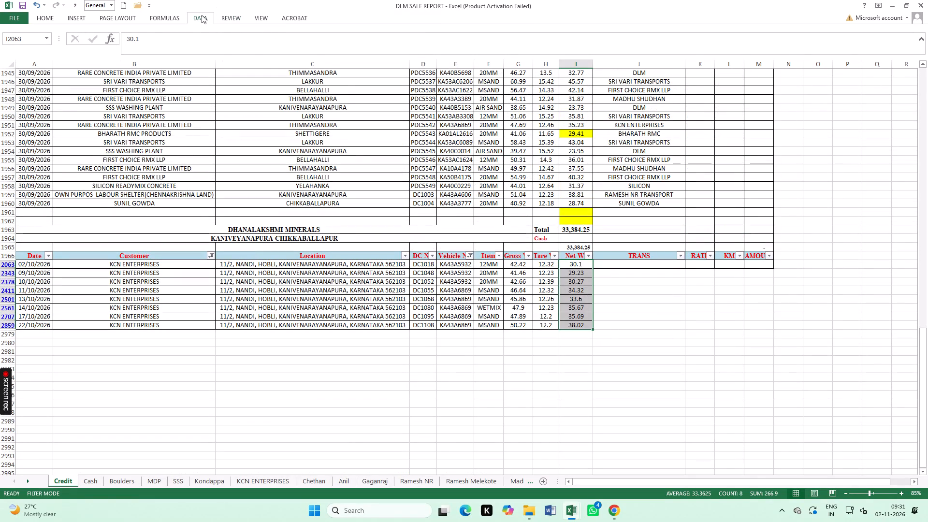
pyautogui.click(257, 47)
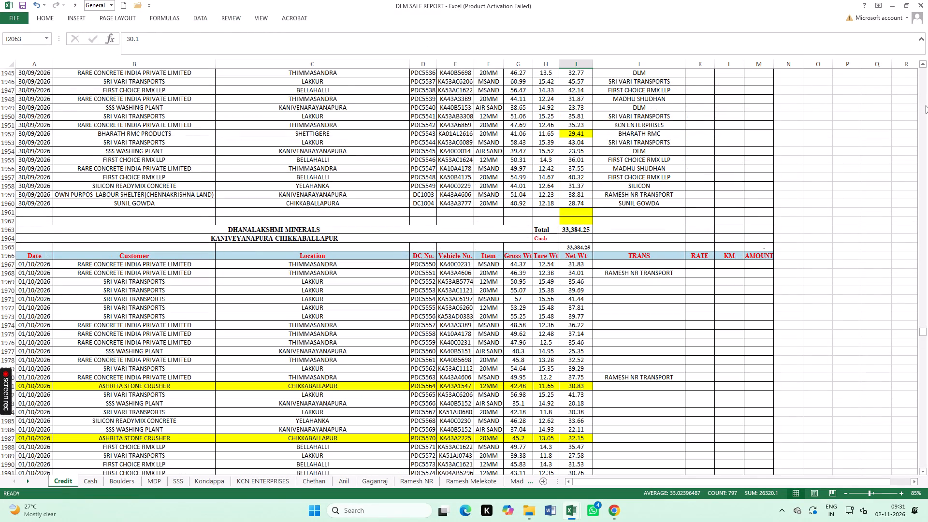
pyautogui.moveTo(924, 331); pyautogui.dragTo(916, 474)
pyautogui.scroll(-4, 572, 331)
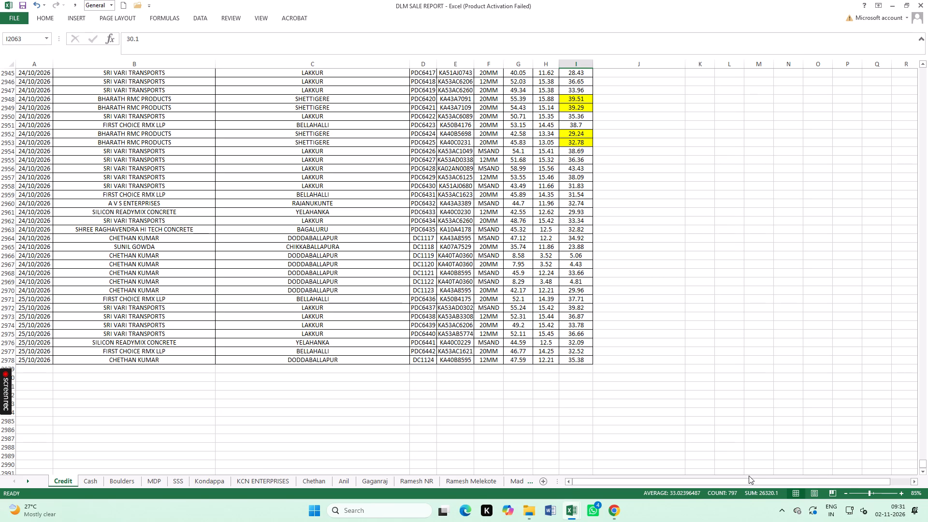
# Switch back to PODCReport (42) and delete its Time, Rate and UoM columns to match the Credit sheet layout.
pyautogui.hotkey('ctrl', 'Tab')
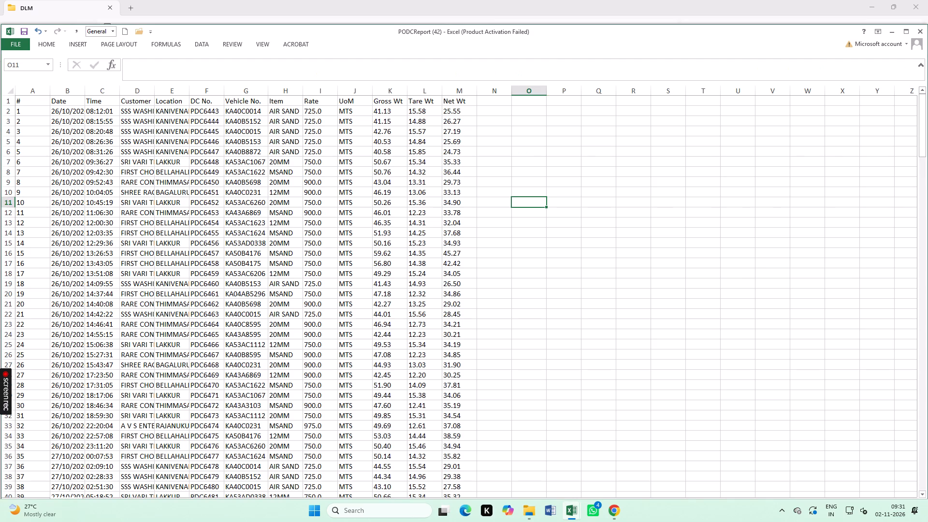
pyautogui.click(106, 87)
pyautogui.rightClick(104, 125)
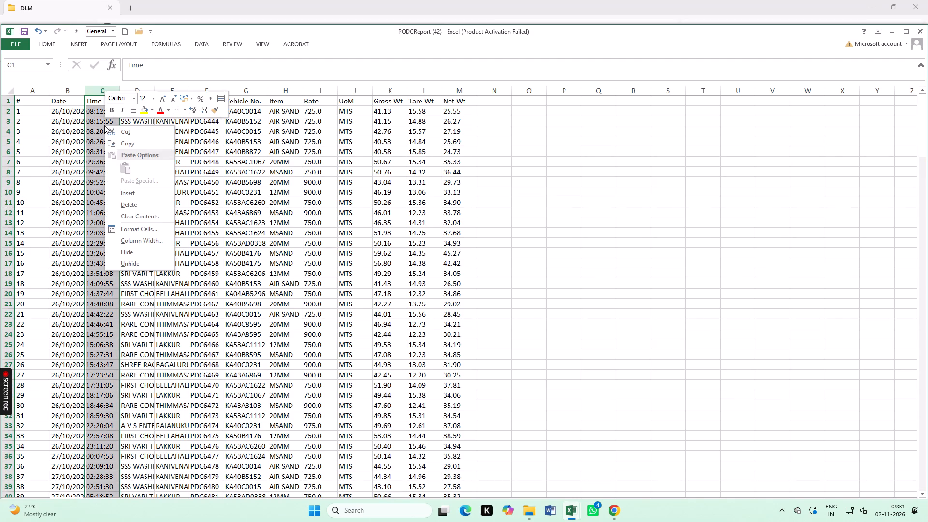
pyautogui.click(142, 205)
pyautogui.click(318, 225)
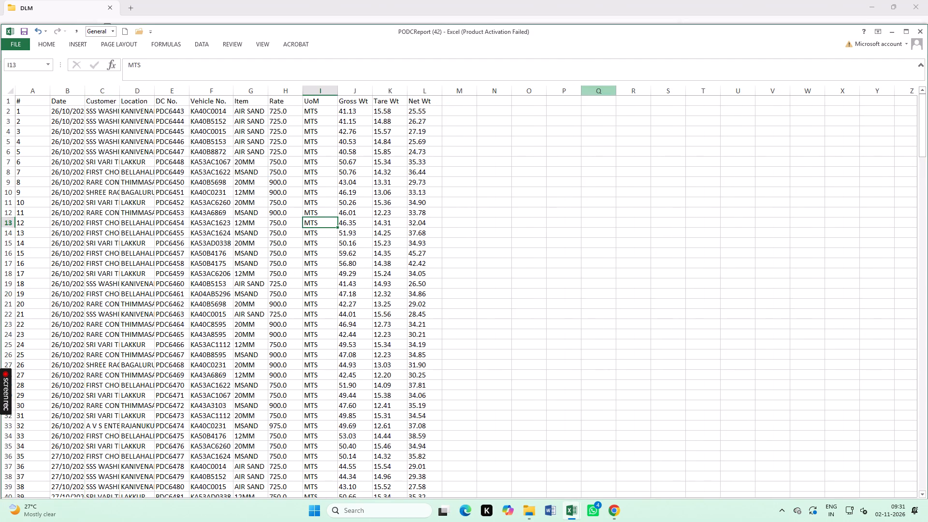
pyautogui.moveTo(286, 92); pyautogui.dragTo(321, 111)
pyautogui.rightClick(316, 119)
pyautogui.click(351, 198)
pyautogui.click(508, 197)
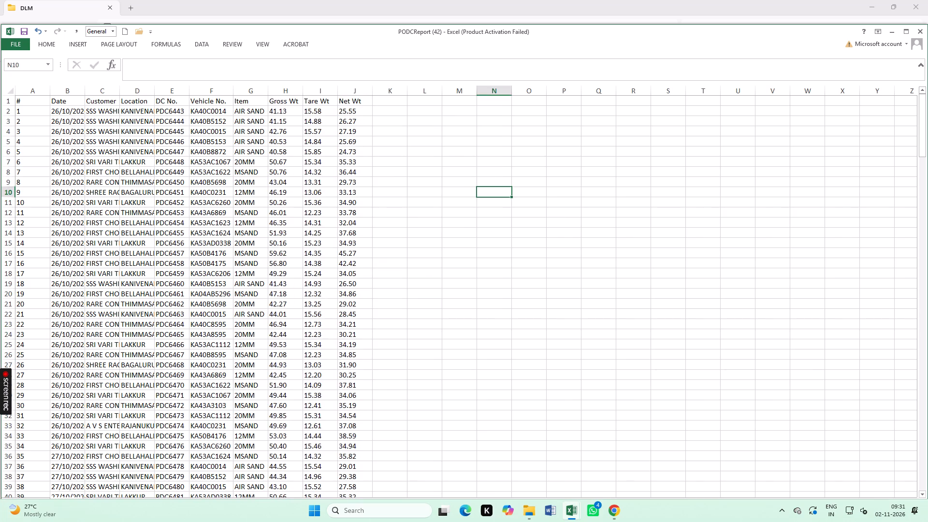
# Centre all records from Date to Net Wt horizontally and vertically, and give them all borders.
pyautogui.moveTo(69, 113); pyautogui.dragTo(255, 389)
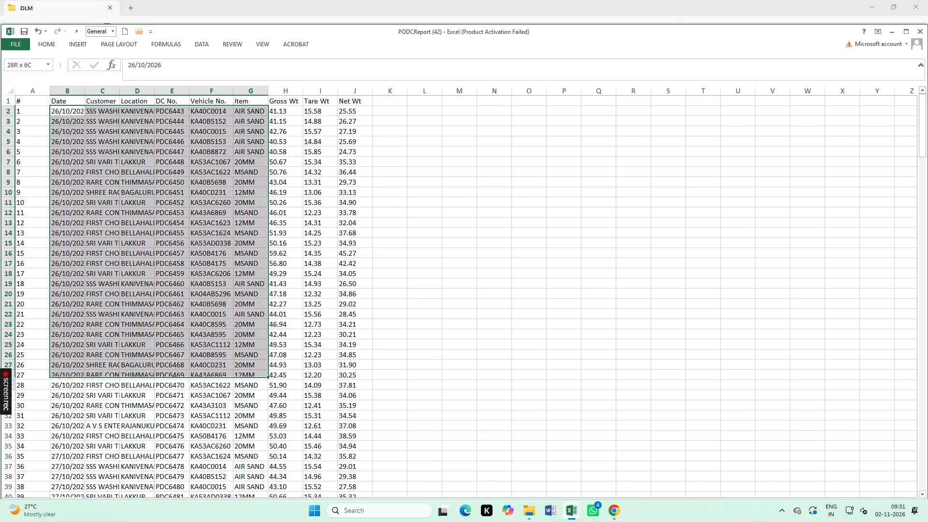
pyautogui.moveTo(255, 389); pyautogui.dragTo(269, 510)
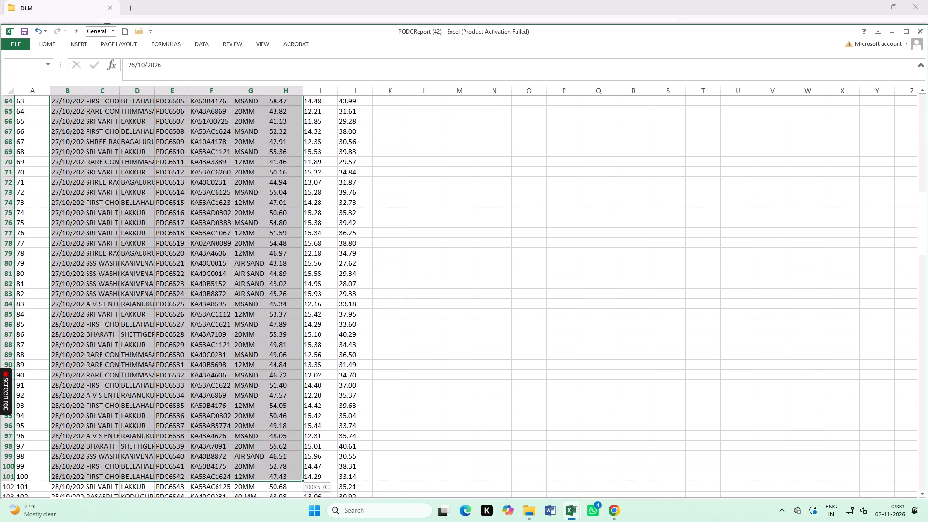
pyautogui.moveTo(269, 510); pyautogui.dragTo(358, 511)
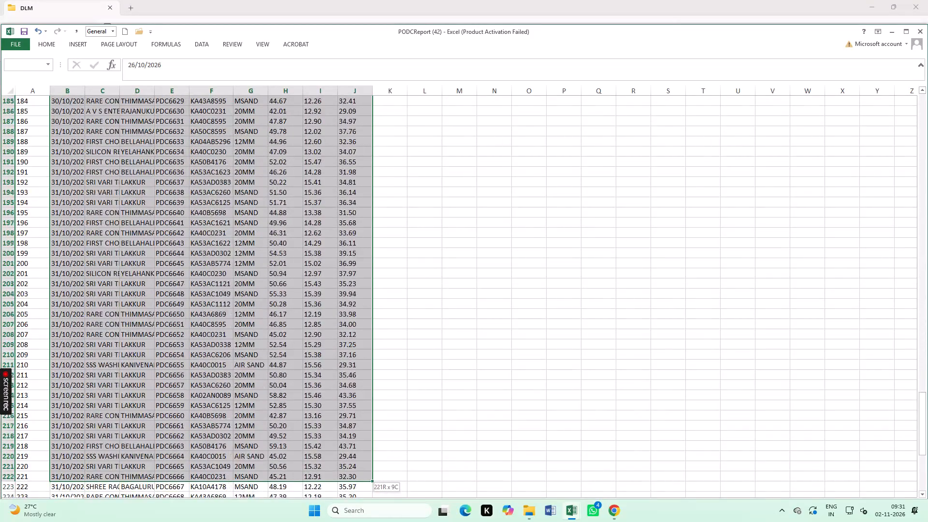
pyautogui.moveTo(358, 511); pyautogui.dragTo(337, 482)
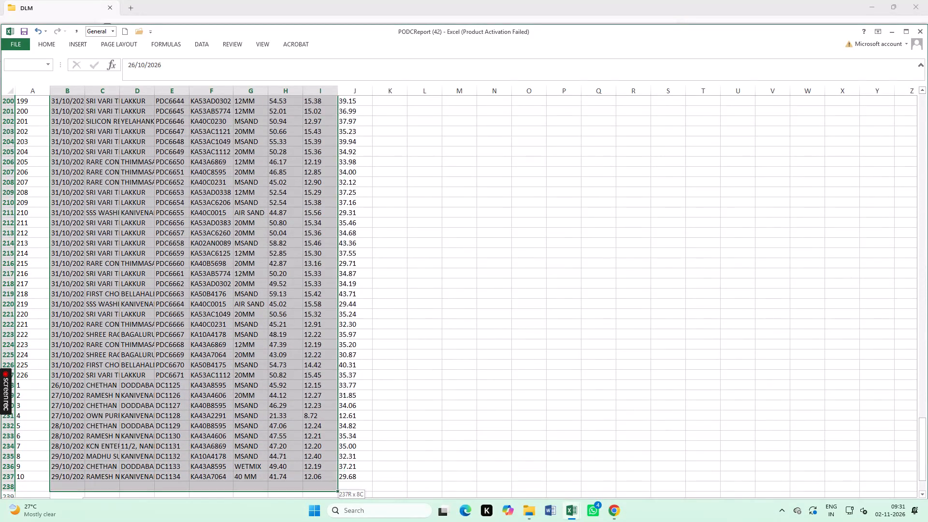
pyautogui.moveTo(337, 482); pyautogui.dragTo(344, 478)
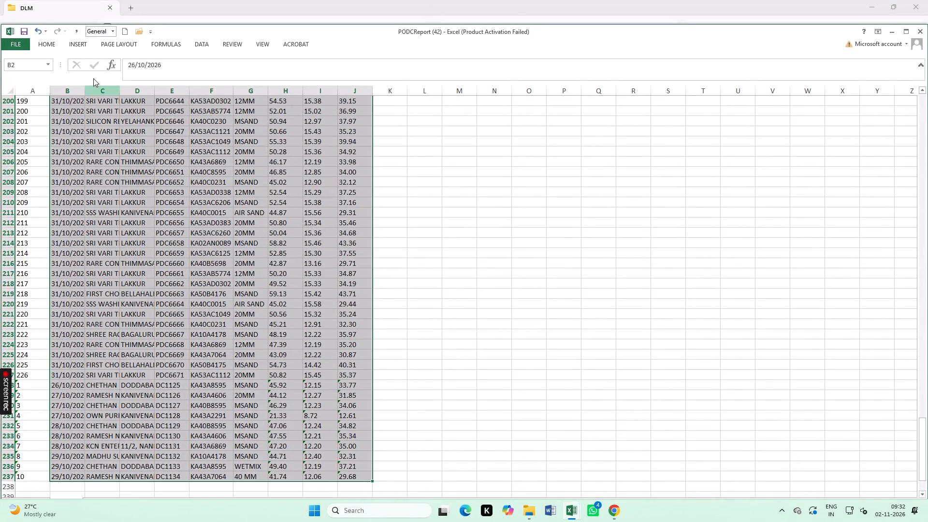
pyautogui.click(50, 40)
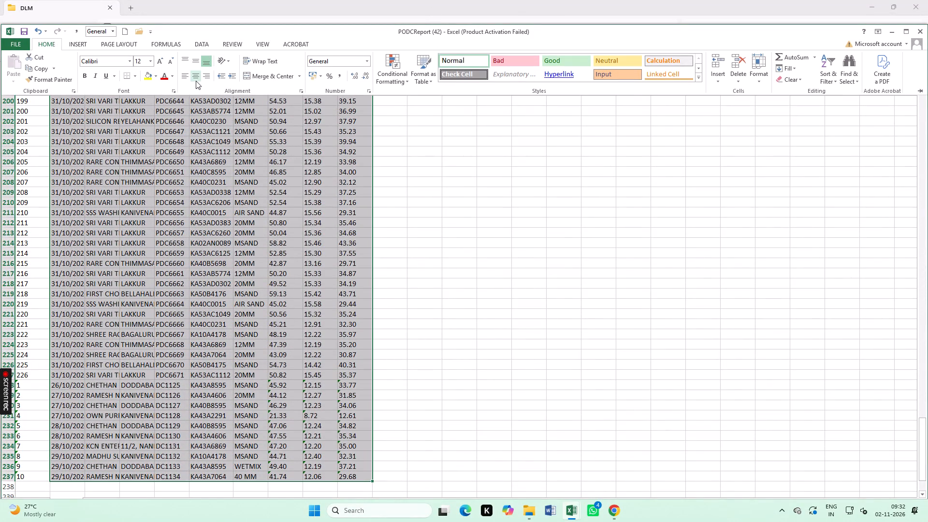
pyautogui.click(196, 81)
pyautogui.click(195, 60)
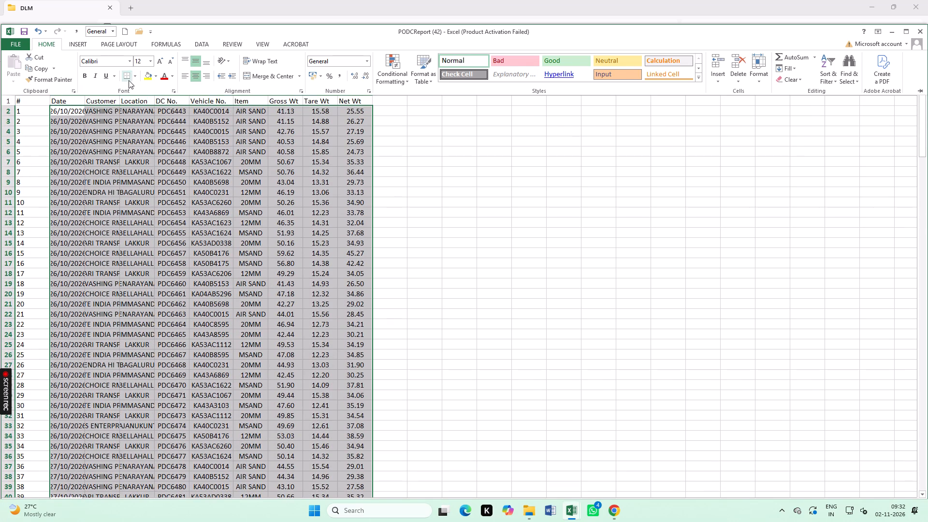
pyautogui.click(134, 76)
pyautogui.click(159, 159)
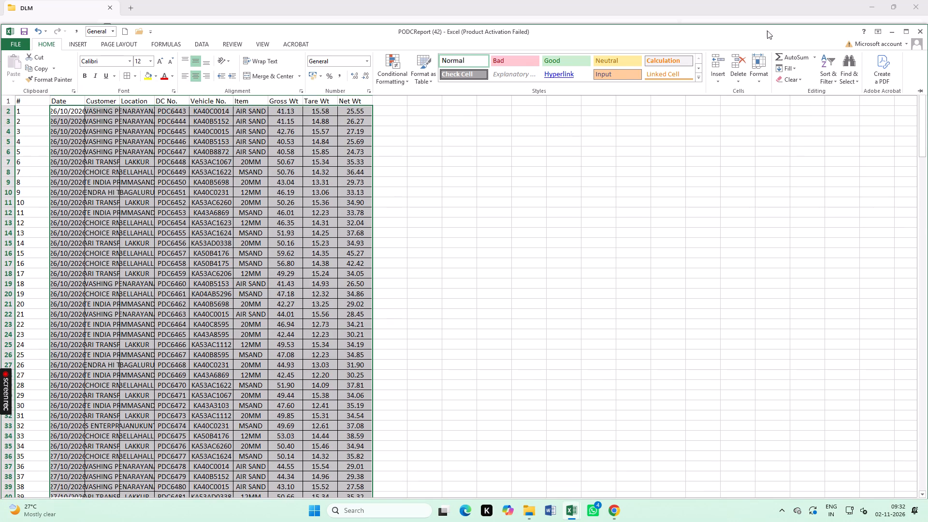
# Maximize the PODCReport (42) window and fit the Date, Customer and Location columns to their contents.
pyautogui.click(902, 29)
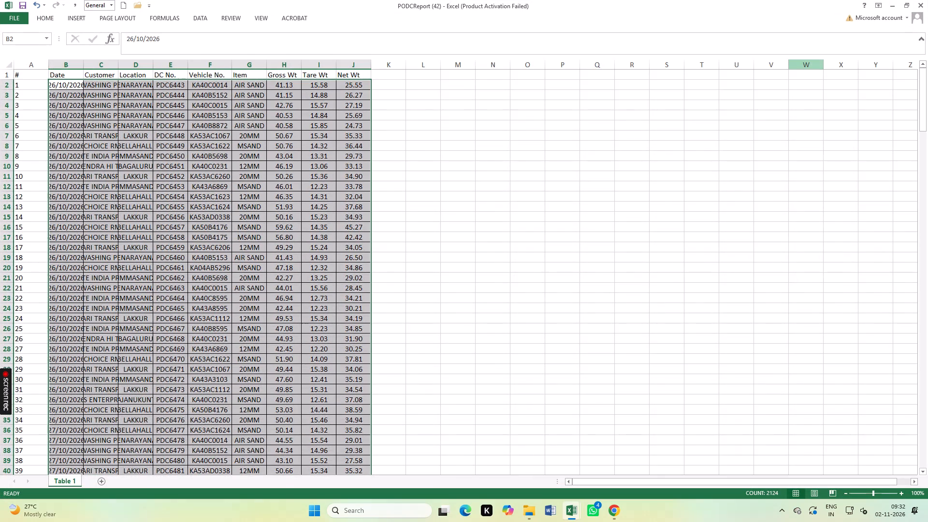
pyautogui.click(227, 212)
pyautogui.doubleClick(84, 64)
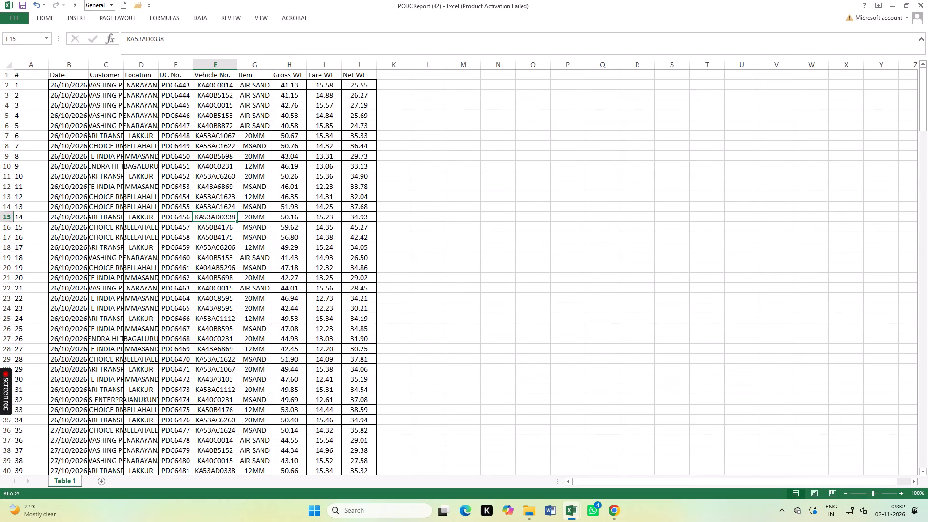
pyautogui.doubleClick(121, 65)
pyautogui.doubleClick(316, 67)
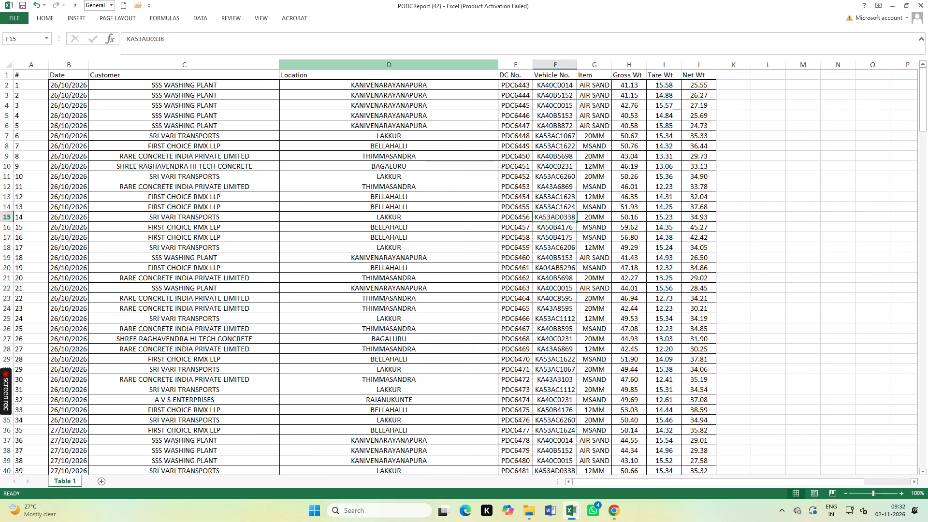
pyautogui.scroll(4, 537, 201)
pyautogui.click(368, 196)
# Sort the records by Date from A to Z using a temporary filter on the header row.
pyautogui.click(0, 72)
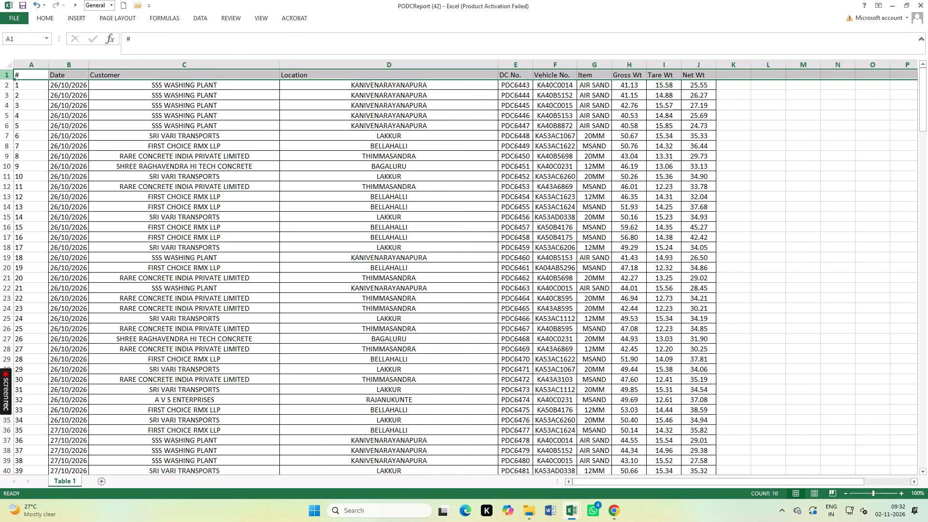
pyautogui.click(204, 18)
pyautogui.click(261, 34)
pyautogui.click(240, 141)
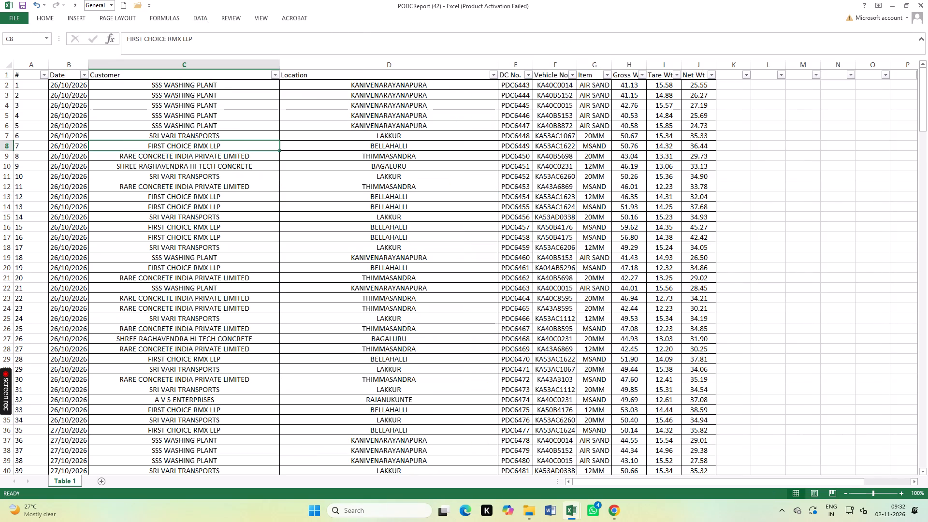
pyautogui.click(84, 74)
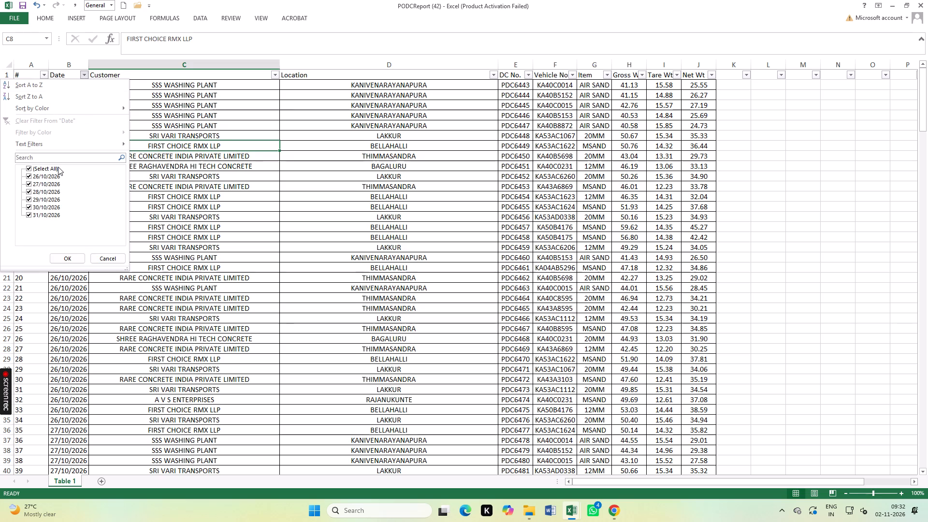
pyautogui.click(38, 82)
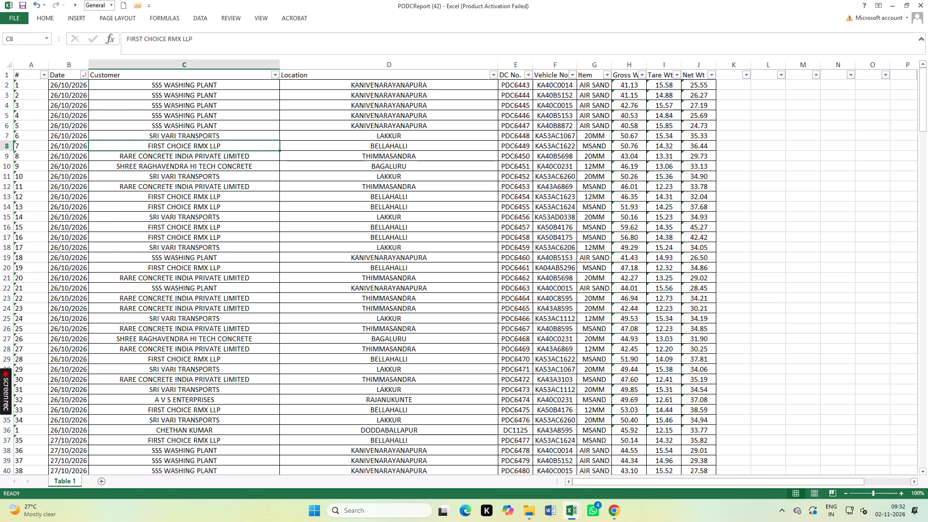
pyautogui.click(243, 202)
pyautogui.click(190, 13)
pyautogui.click(255, 38)
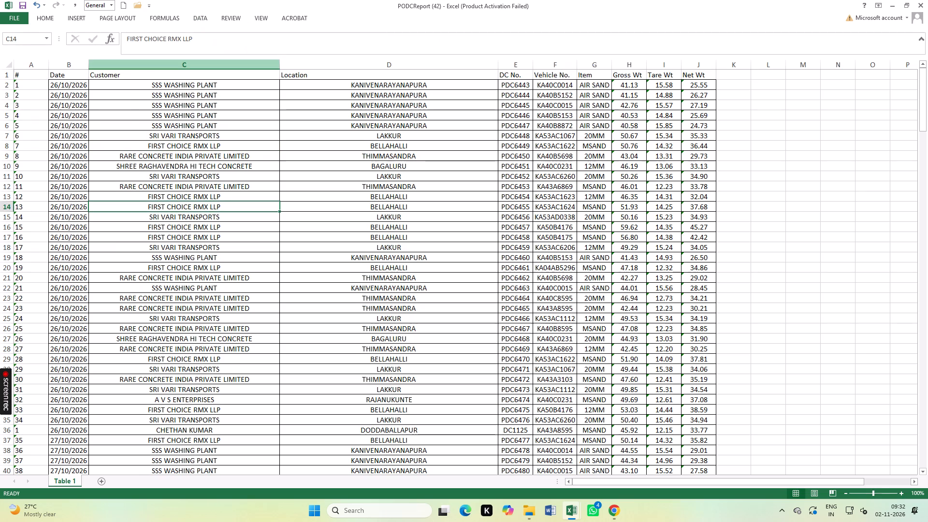
pyautogui.click(233, 186)
# Copy all the sorted records from Date through Net Wt, leaving out the header row and the # column.
pyautogui.moveTo(67, 87); pyautogui.dragTo(712, 478)
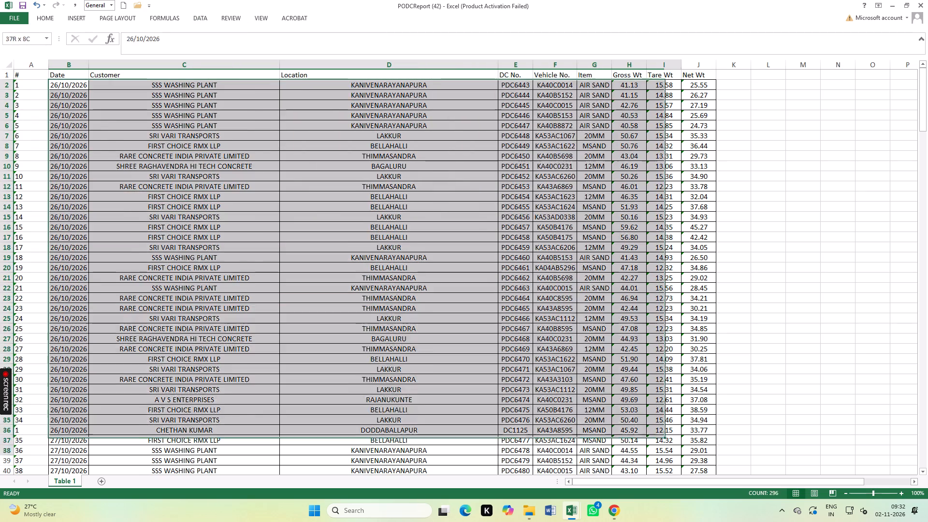
pyautogui.moveTo(712, 478); pyautogui.dragTo(694, 501)
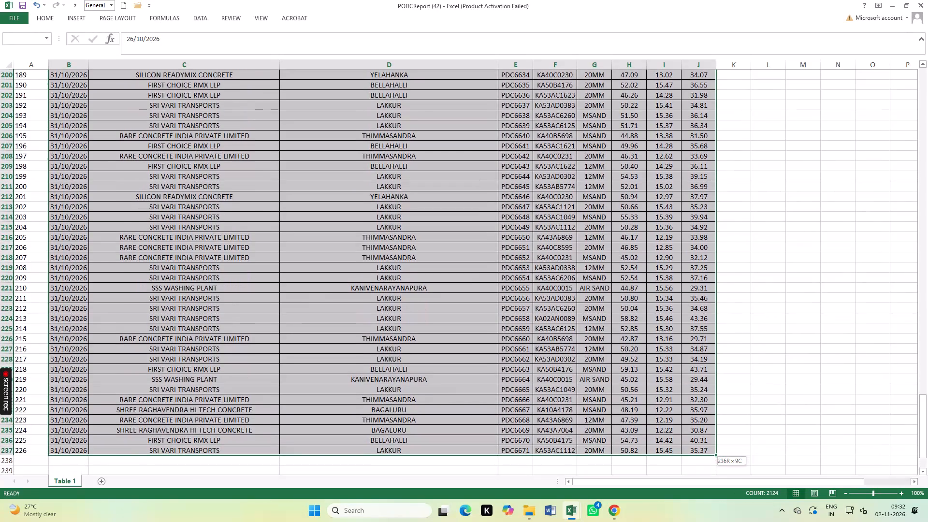
pyautogui.moveTo(694, 501); pyautogui.dragTo(709, 455)
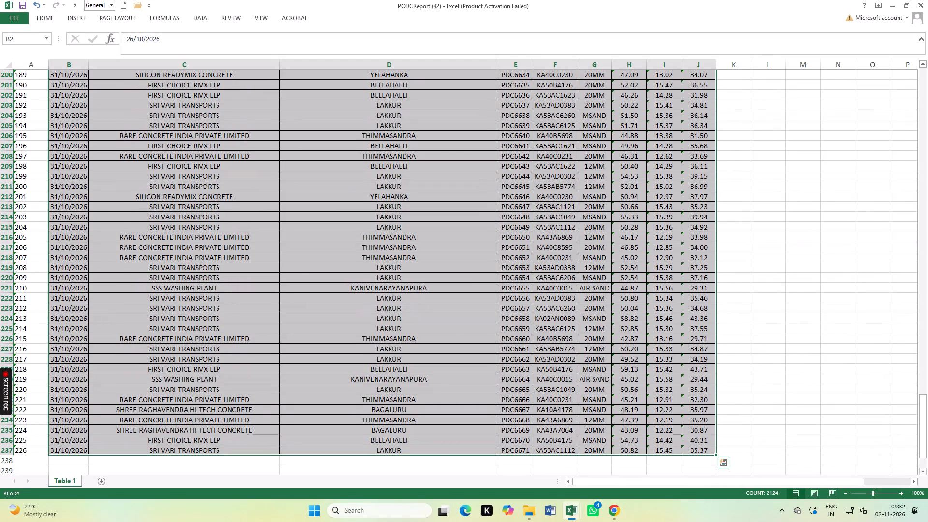
pyautogui.hotkey('ctrl', 'c')
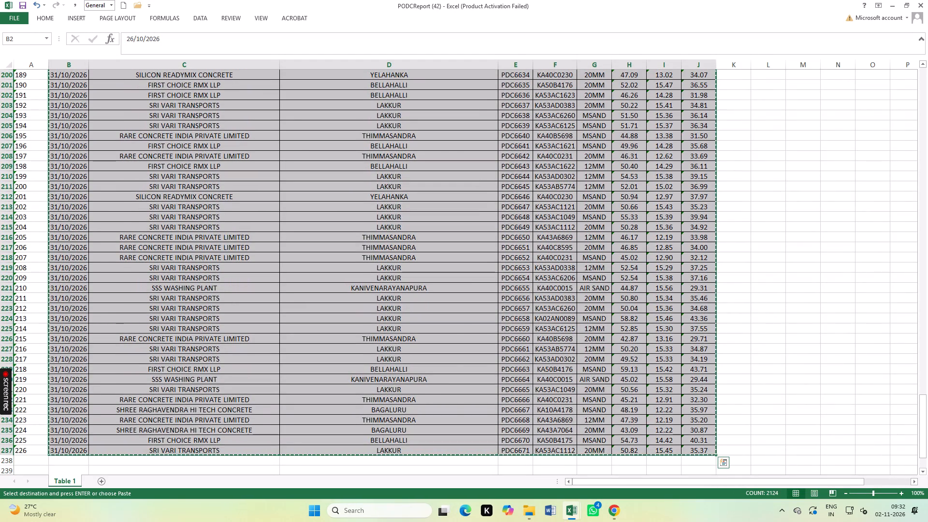
# Close the PODCReport (43) workbook without saving its changes.
pyautogui.hotkey('ctrl', 'Tab')
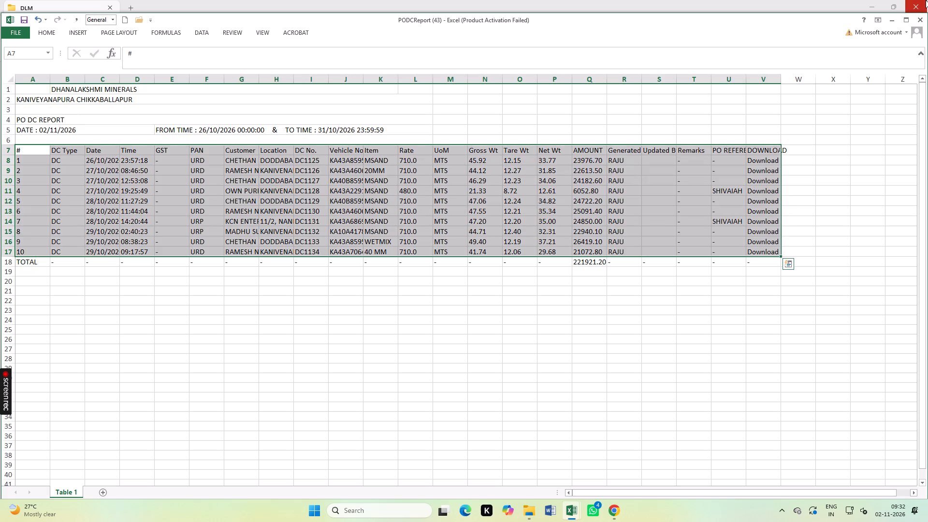
pyautogui.click(924, 23)
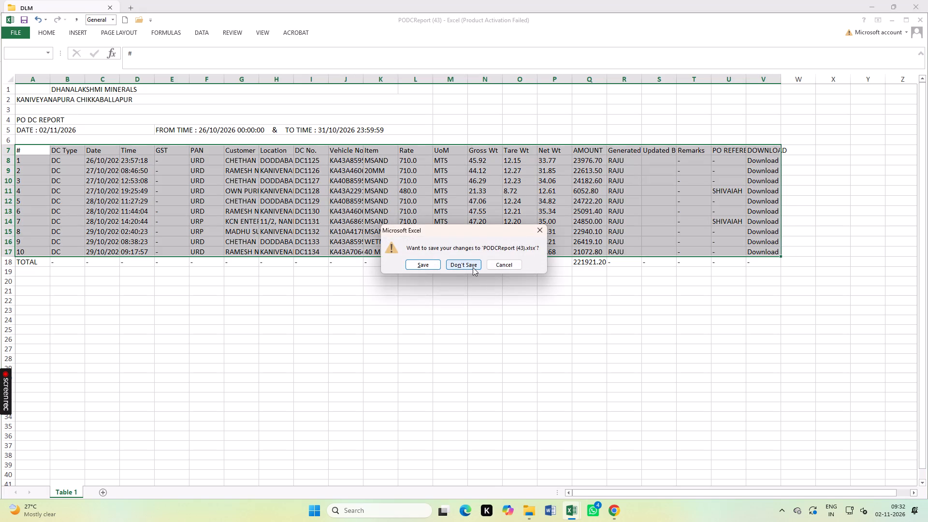
pyautogui.click(473, 267)
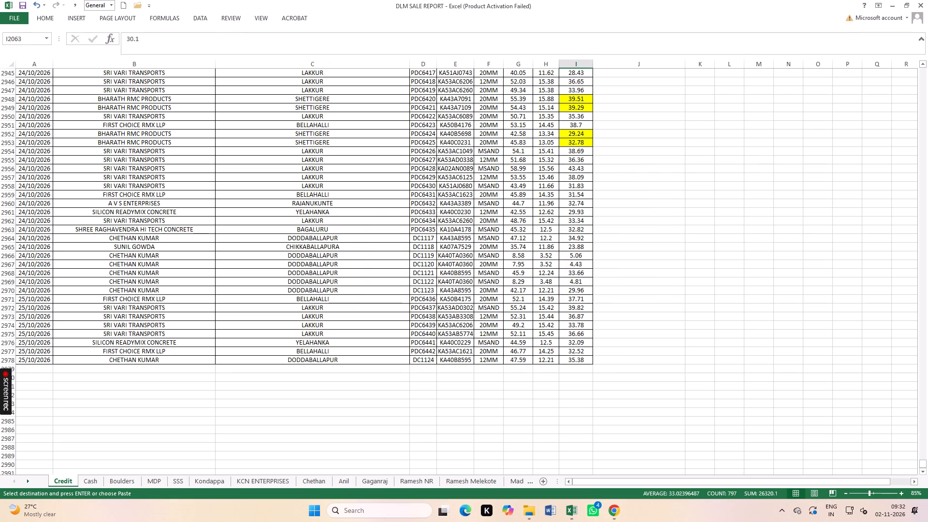
# Paste the copied records on the Credit sheet of DLM SALE REPORT, directly below the last 25/10/2026 record.
pyautogui.click(37, 371)
pyautogui.hotkey('ctrl', 'v')
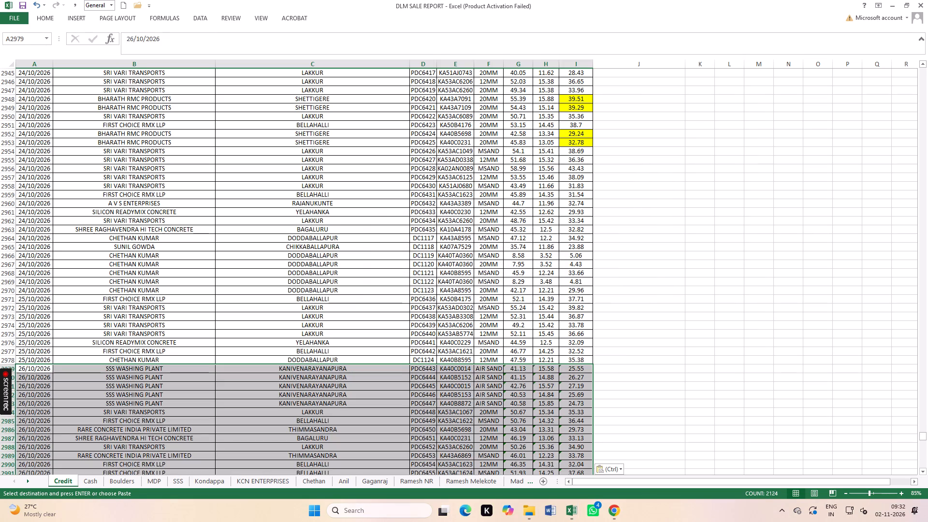
pyautogui.scroll(-5, 400, 324)
pyautogui.scroll(-2, 584, 296)
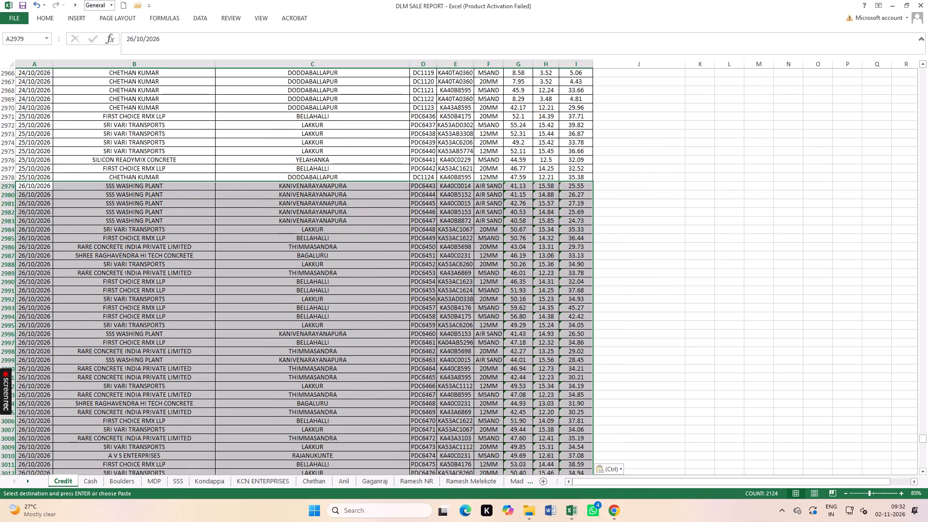
pyautogui.click(643, 265)
# Convert the Gross Wt, Tare Wt and Net Wt text values of the newly pasted records to numbers.
pyautogui.moveTo(513, 184); pyautogui.dragTo(563, 521)
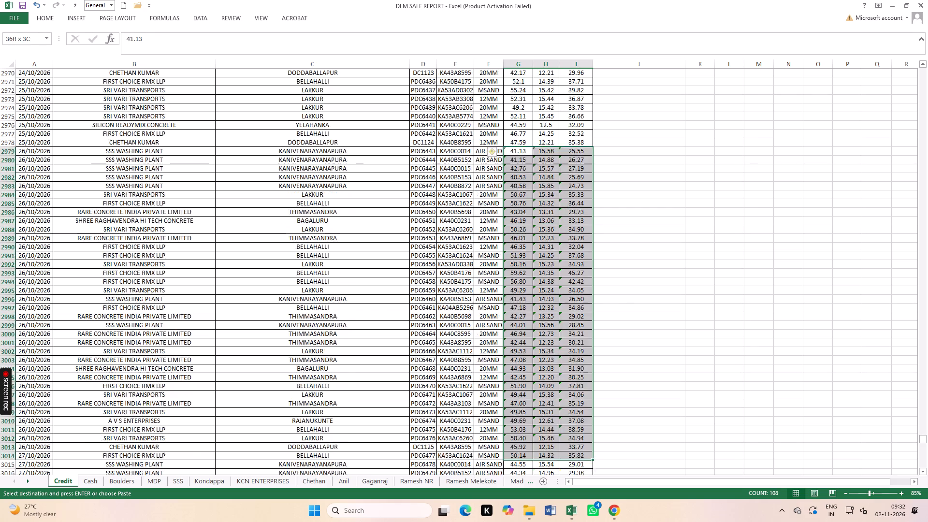
pyautogui.moveTo(563, 521); pyautogui.dragTo(575, 471)
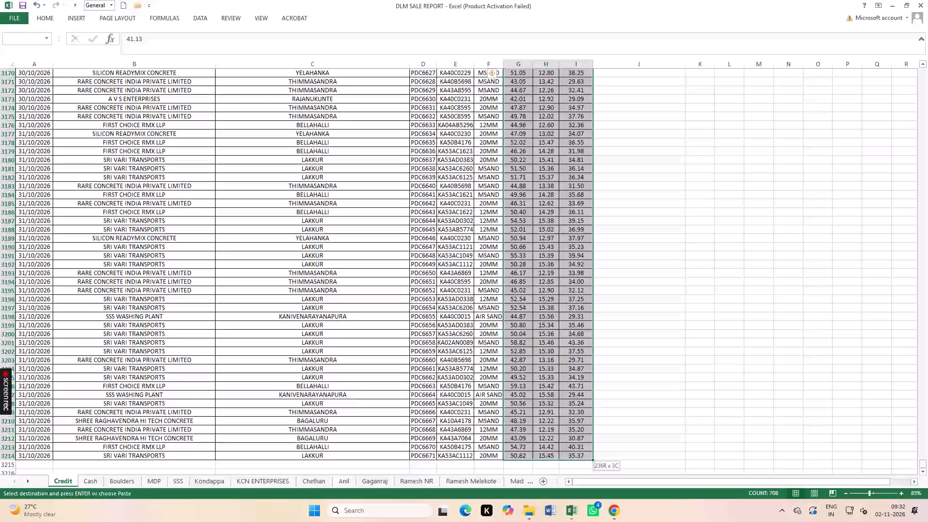
pyautogui.moveTo(575, 471); pyautogui.dragTo(577, 456)
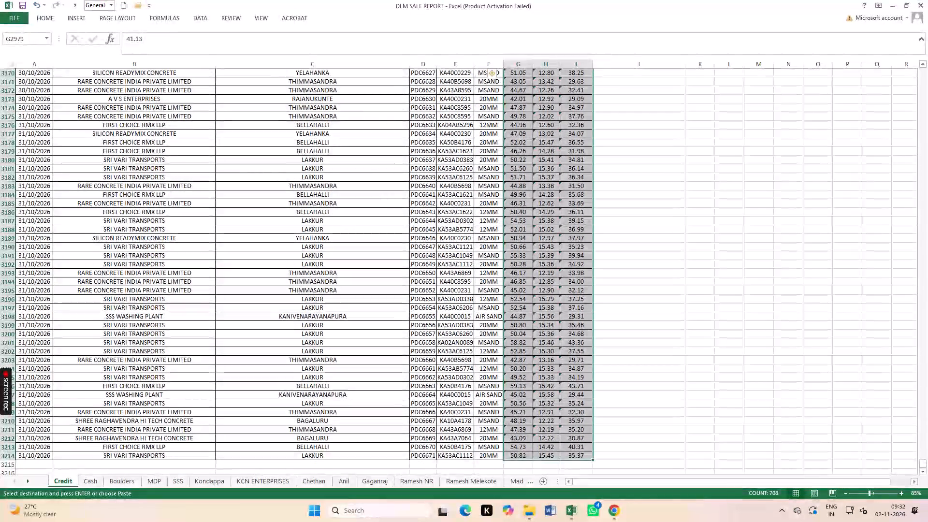
pyautogui.click(495, 72)
pyautogui.click(517, 100)
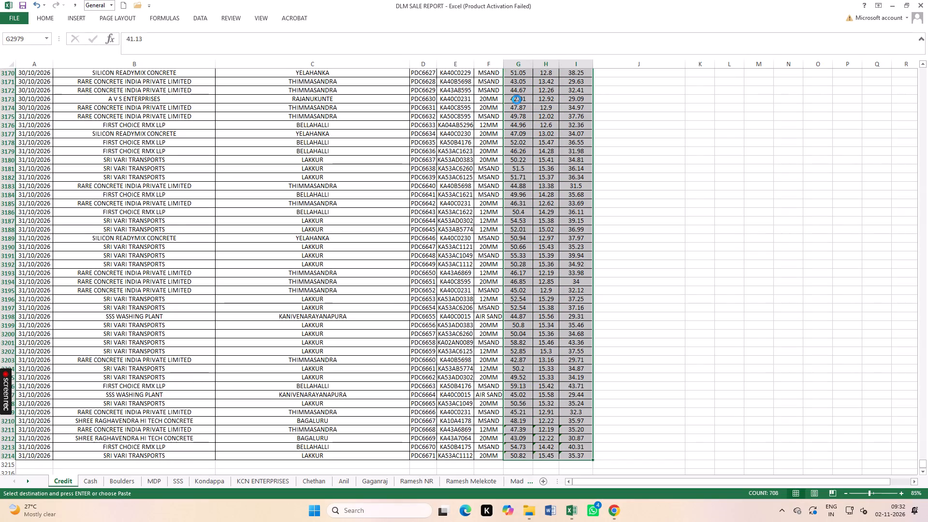
# Apply All Borders to the October rows from the TRANS column through column N, covering J1969 down to the last 31/10/2026 record in row 3214.
pyautogui.scroll(19, 570, 204)
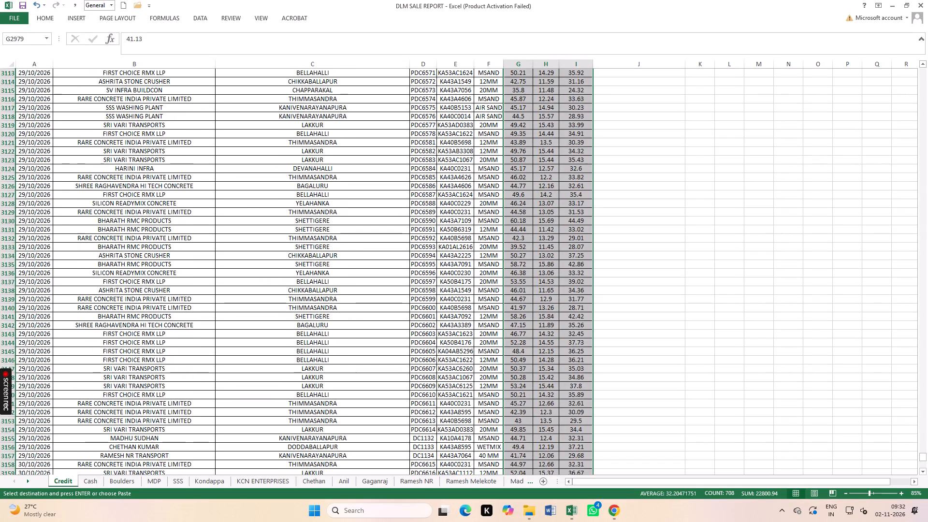
pyautogui.moveTo(924, 457); pyautogui.dragTo(927, 440)
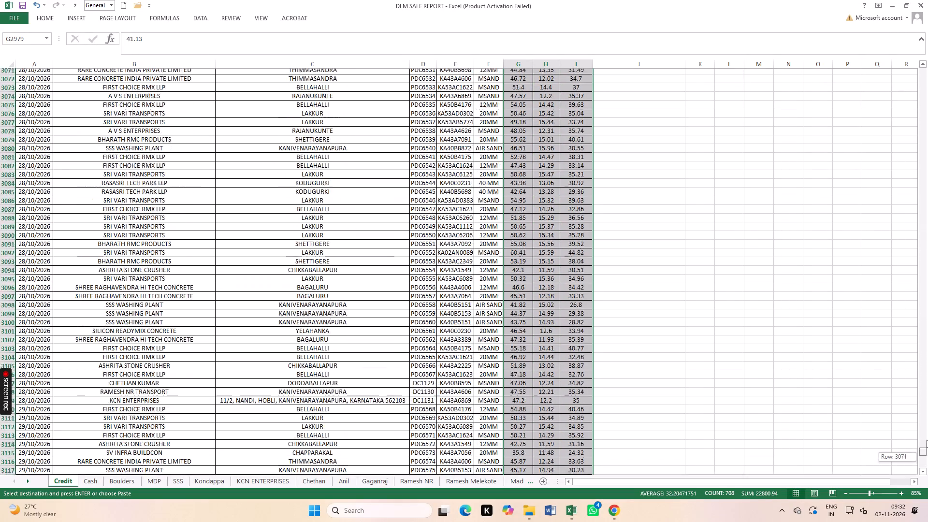
pyautogui.moveTo(927, 440); pyautogui.dragTo(927, 379)
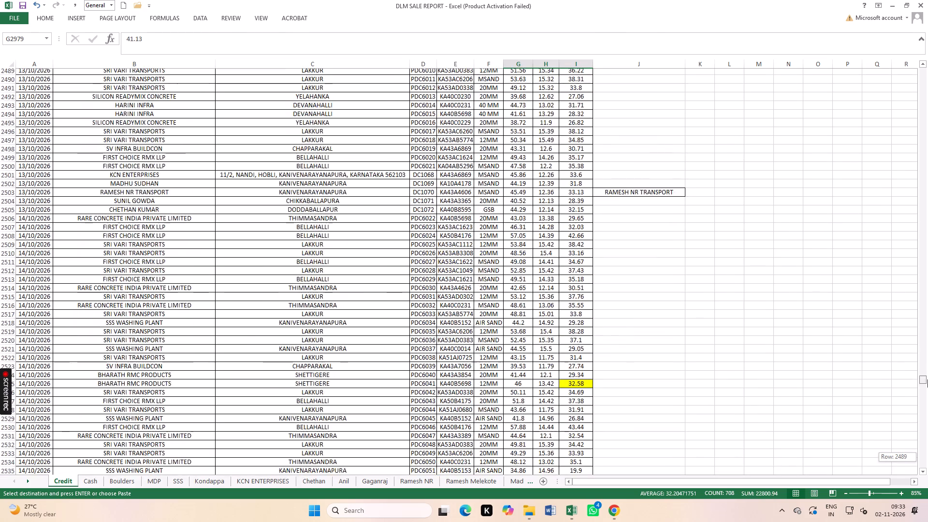
pyautogui.moveTo(927, 379); pyautogui.dragTo(927, 313)
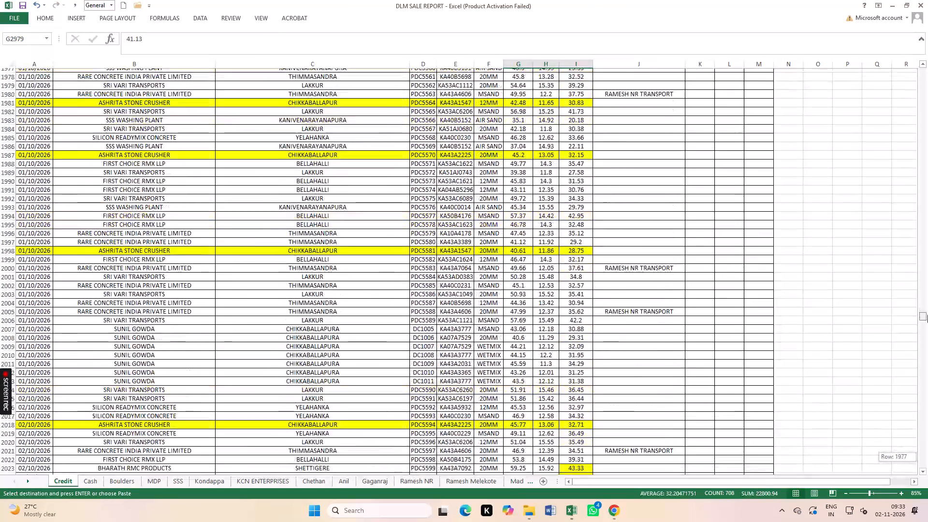
pyautogui.moveTo(927, 313); pyautogui.dragTo(927, 303)
pyautogui.click(927, 303)
pyautogui.scroll(-15, 765, 350)
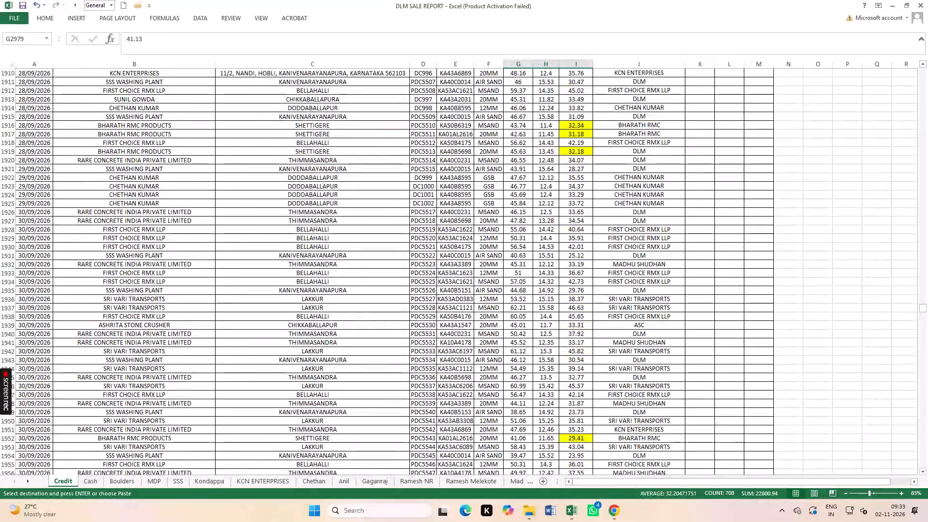
pyautogui.scroll(-9, 663, 369)
pyautogui.moveTo(609, 329); pyautogui.dragTo(674, 352)
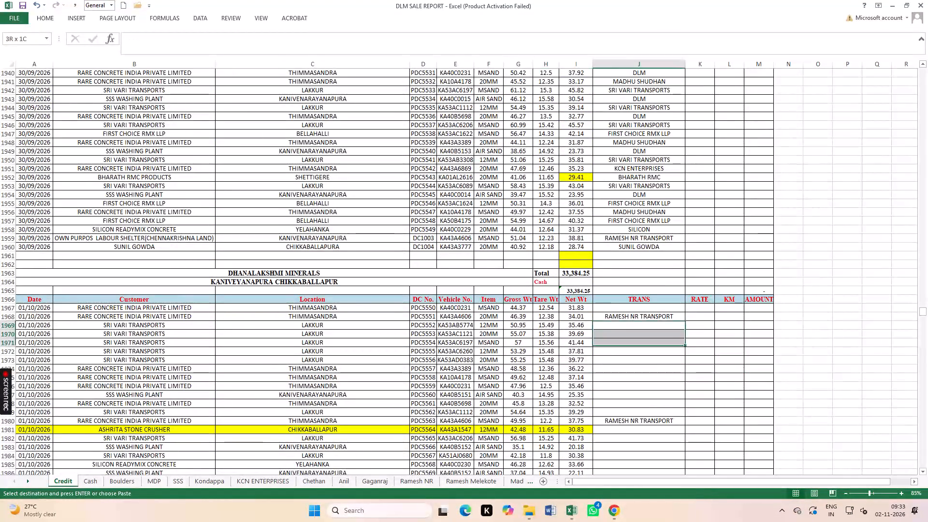
pyautogui.moveTo(674, 352); pyautogui.dragTo(733, 514)
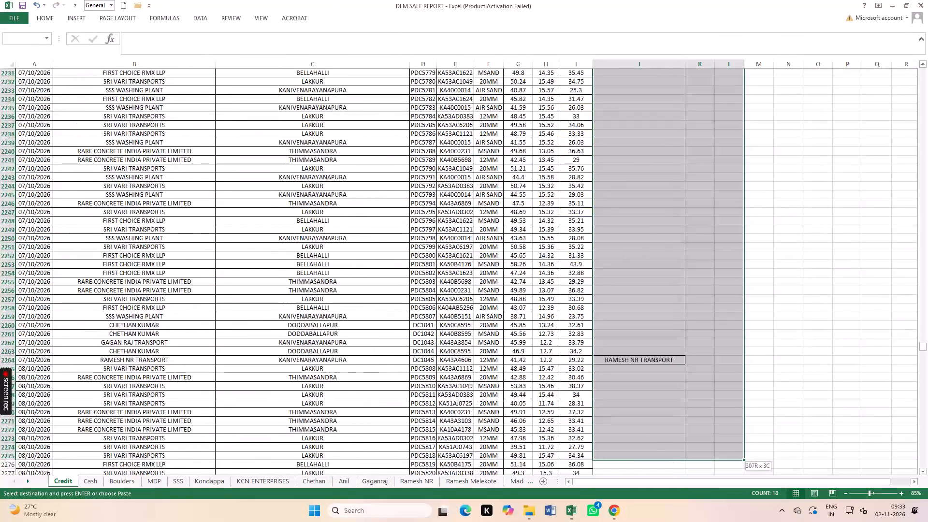
pyautogui.moveTo(733, 514); pyautogui.dragTo(746, 505)
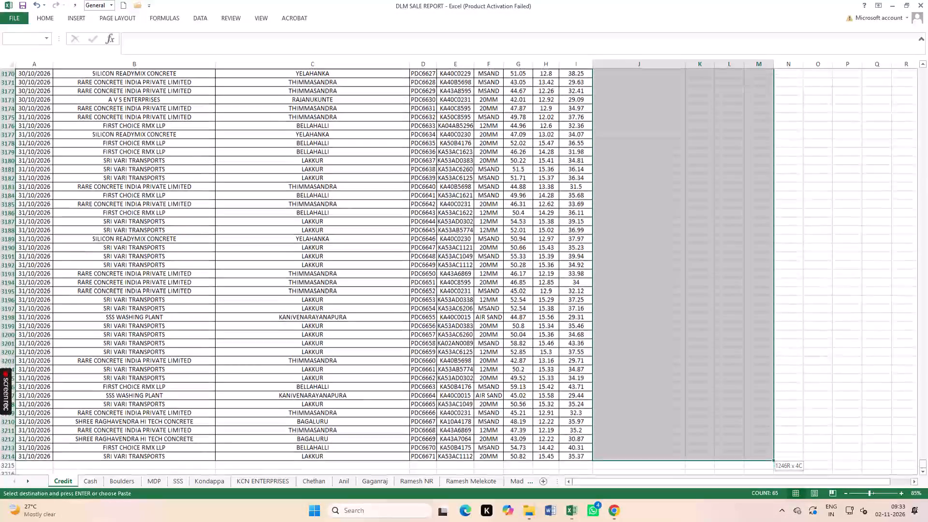
pyautogui.moveTo(746, 505); pyautogui.dragTo(787, 369)
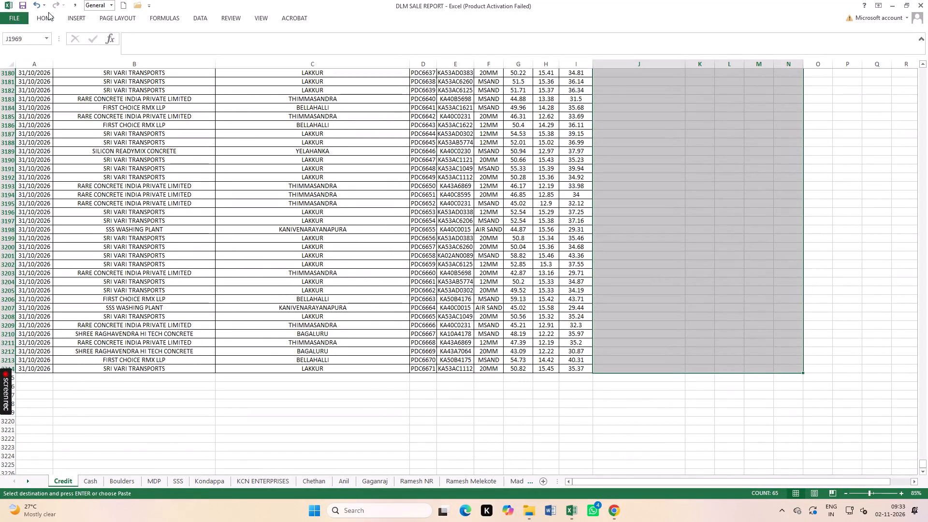
pyautogui.click(50, 17)
pyautogui.click(133, 52)
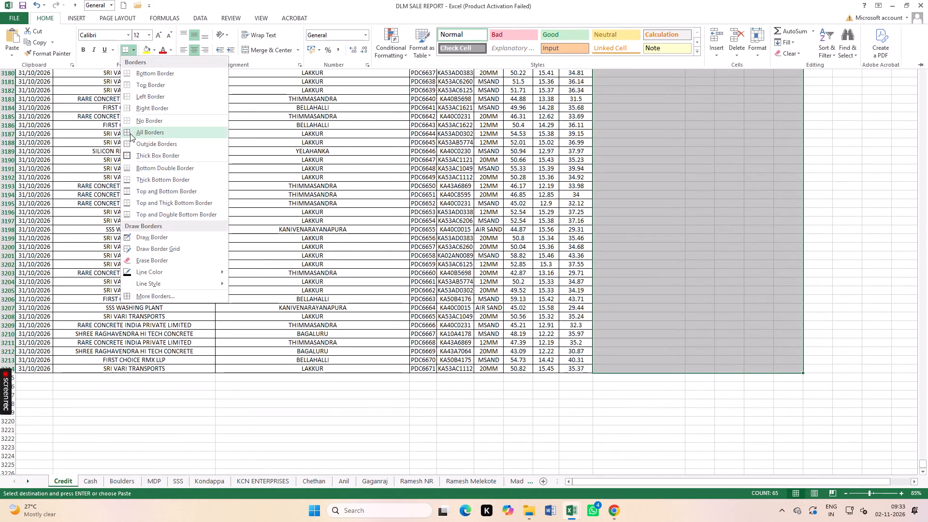
pyautogui.click(133, 133)
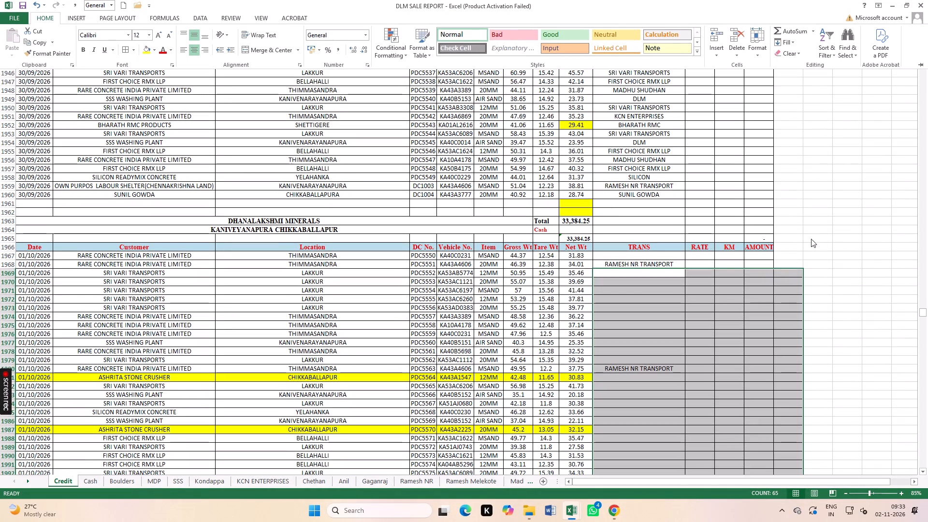
# Delete the entire extra column N beside the AMOUNT column on the Credit sheet.
pyautogui.scroll(5, 810, 112)
pyautogui.click(797, 121)
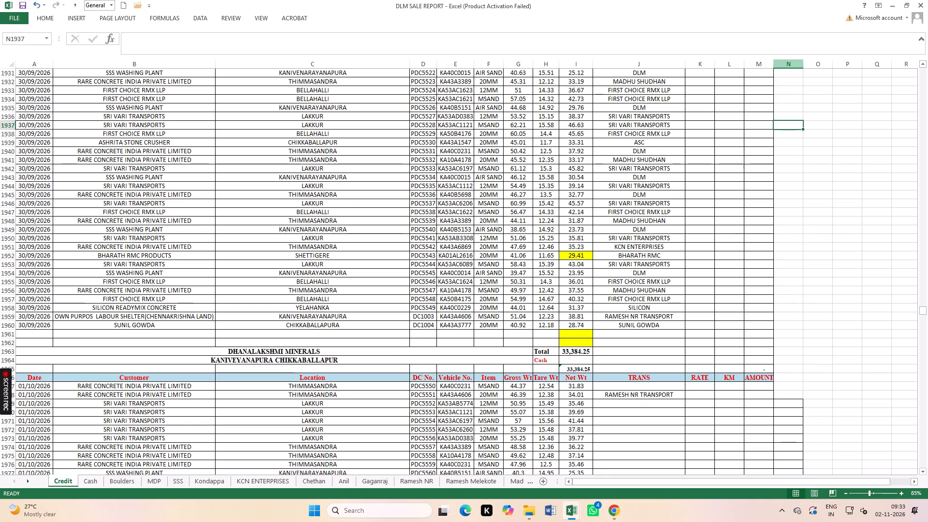
pyautogui.click(792, 64)
pyautogui.rightClick(782, 119)
pyautogui.click(797, 201)
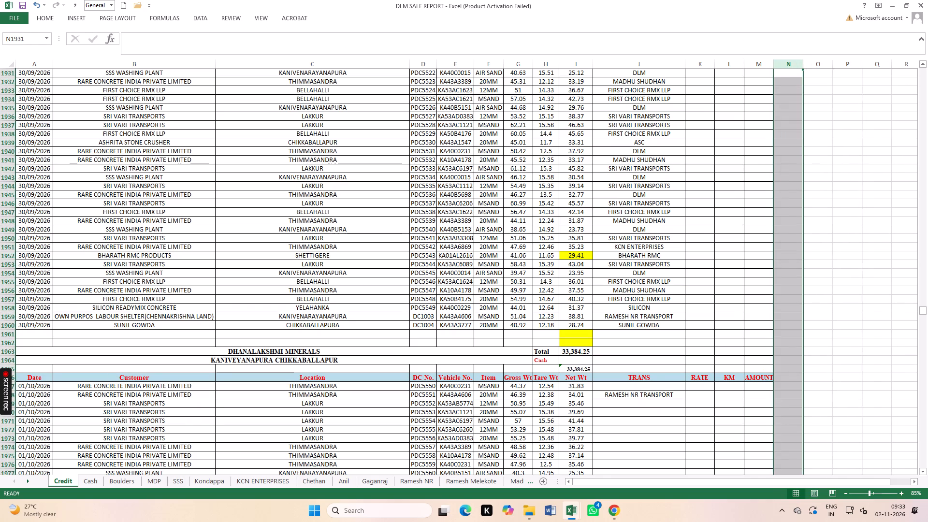
pyautogui.click(828, 201)
pyautogui.click(870, 248)
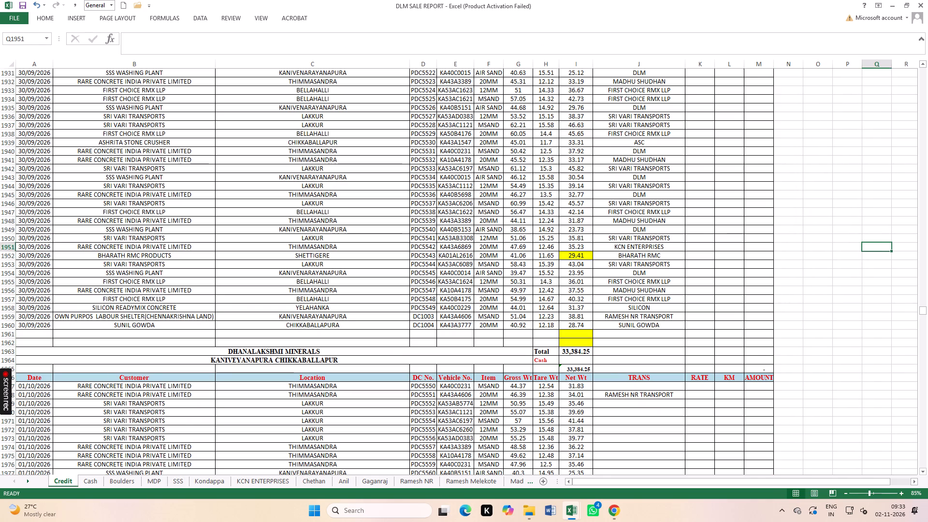
# Auto-fit the width of the AMOUNT column and save the workbook.
pyautogui.doubleClick(774, 63)
pyautogui.click(831, 208)
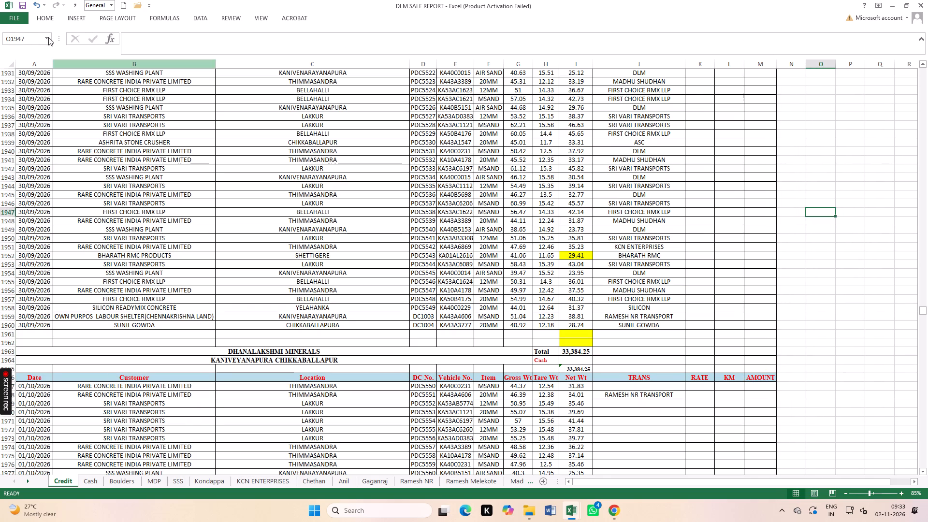
pyautogui.doubleClick(23, 5)
# Extend the October Net Wt total formula in I1965 through the last 31/10/2026 record, making it =SUM(I1967:I3214).
pyautogui.scroll(-1, 524, 413)
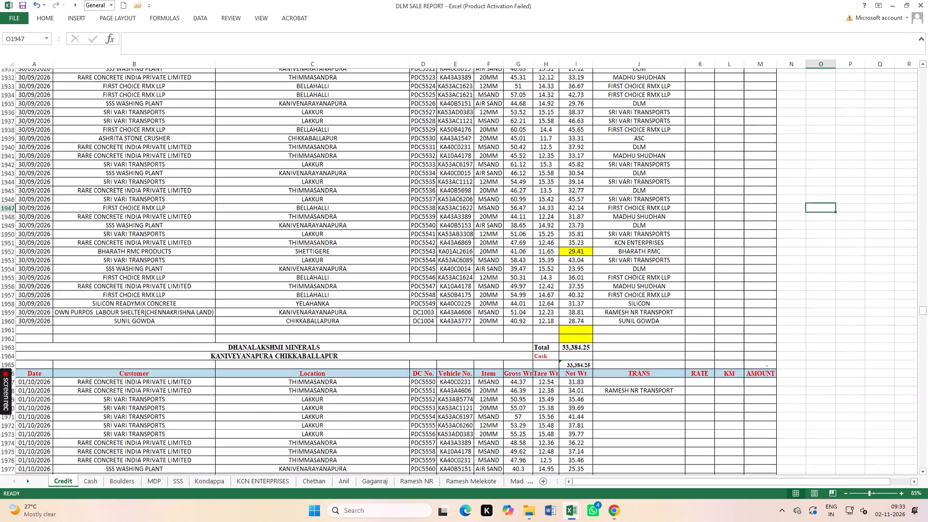
pyautogui.scroll(-1, 524, 413)
pyautogui.doubleClick(579, 318)
pyautogui.scroll(-8, 613, 405)
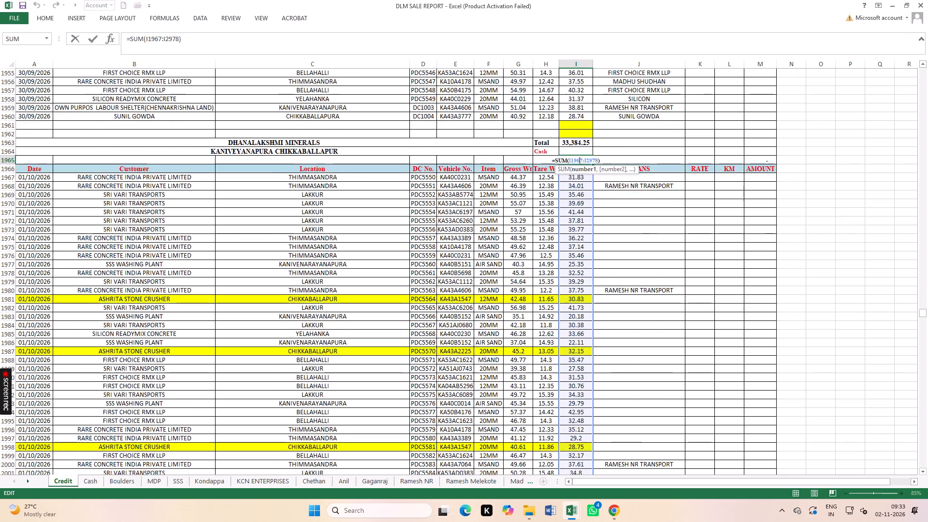
pyautogui.scroll(-20, 613, 408)
pyautogui.scroll(-20, 613, 408)
pyautogui.scroll(-4, 613, 408)
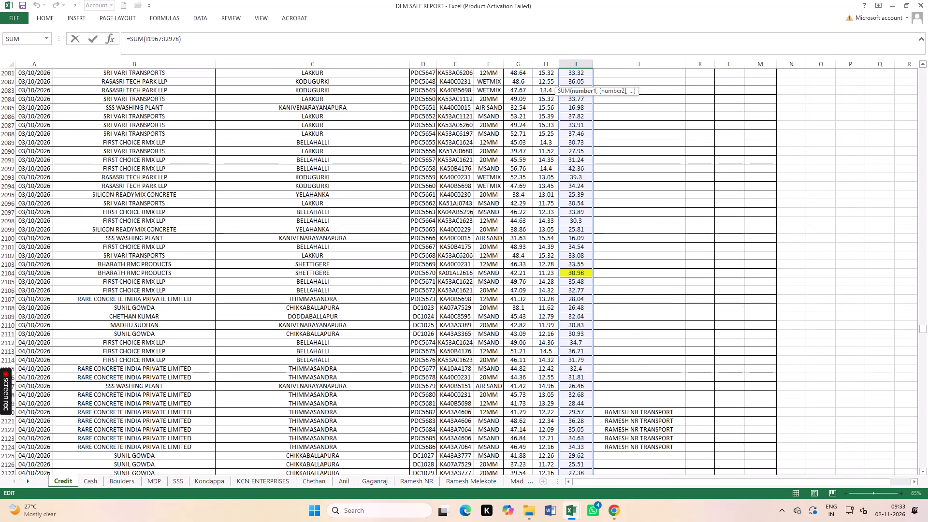
pyautogui.scroll(-20, 613, 410)
pyautogui.scroll(-20, 613, 410)
pyautogui.scroll(-4, 613, 410)
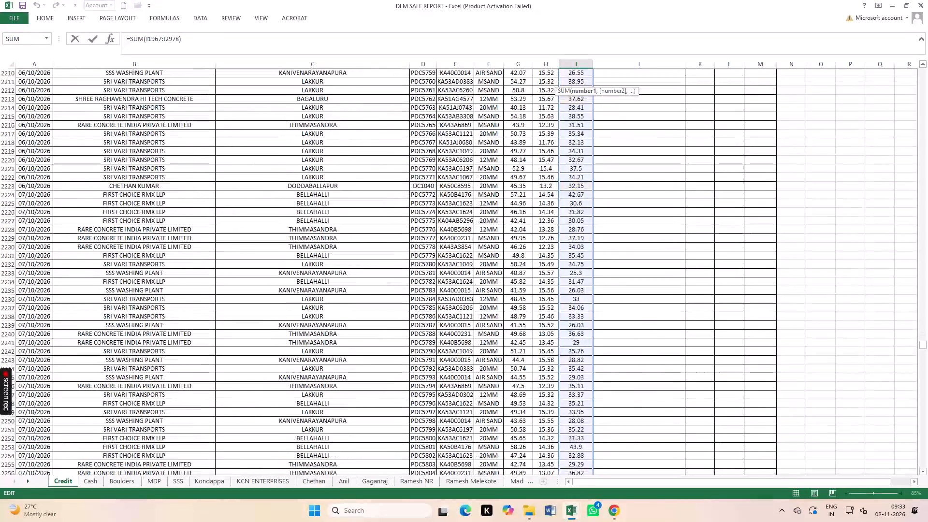
pyautogui.scroll(-20, 597, 416)
pyautogui.scroll(-20, 597, 416)
pyautogui.scroll(-4, 597, 416)
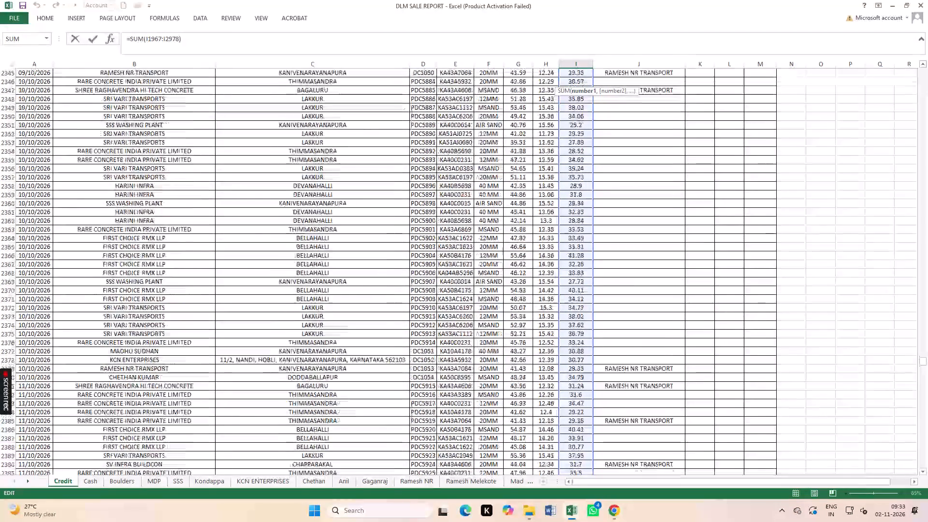
pyautogui.scroll(-20, 597, 415)
pyautogui.scroll(-20, 597, 415)
pyautogui.scroll(-3, 597, 415)
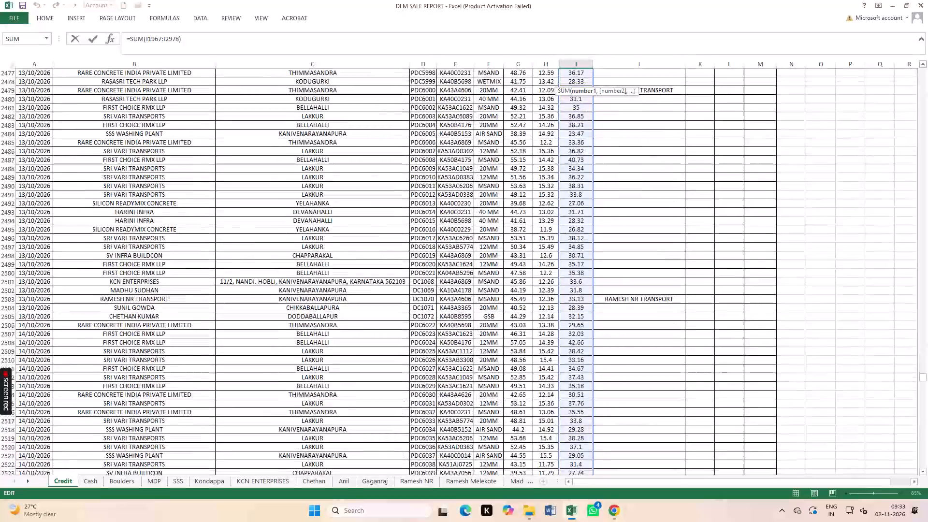
pyautogui.scroll(-20, 597, 415)
pyautogui.scroll(-20, 597, 415)
pyautogui.scroll(-3, 597, 415)
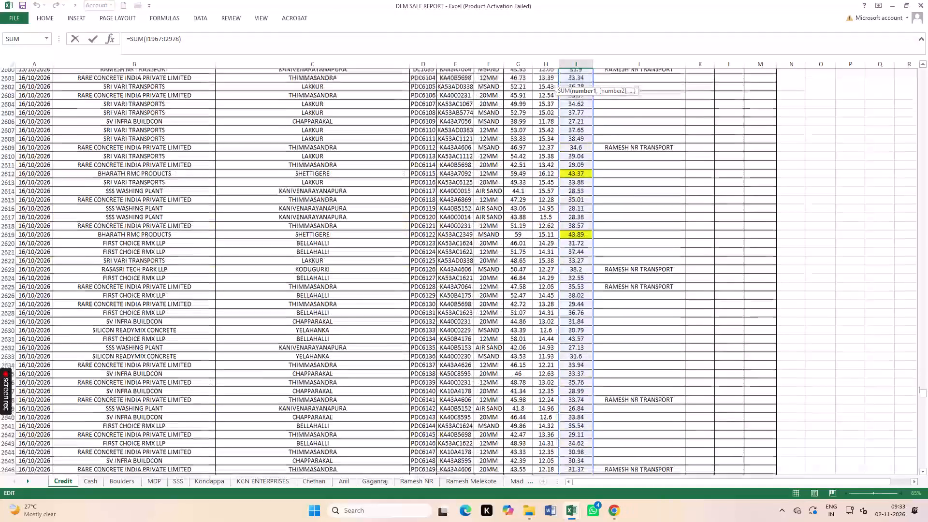
pyautogui.scroll(-20, 599, 412)
pyautogui.scroll(-20, 599, 412)
pyautogui.scroll(-3, 599, 412)
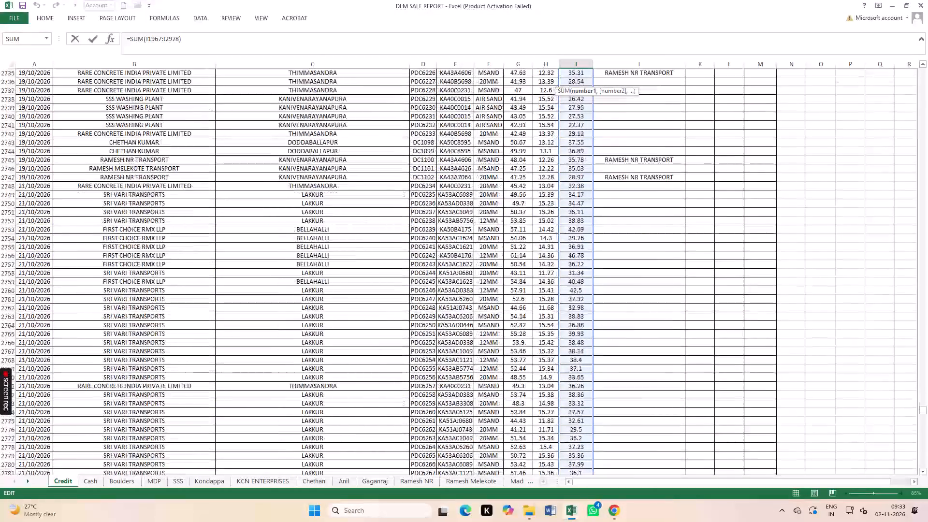
pyautogui.scroll(-20, 599, 412)
pyautogui.scroll(-20, 599, 412)
pyautogui.scroll(-3, 599, 412)
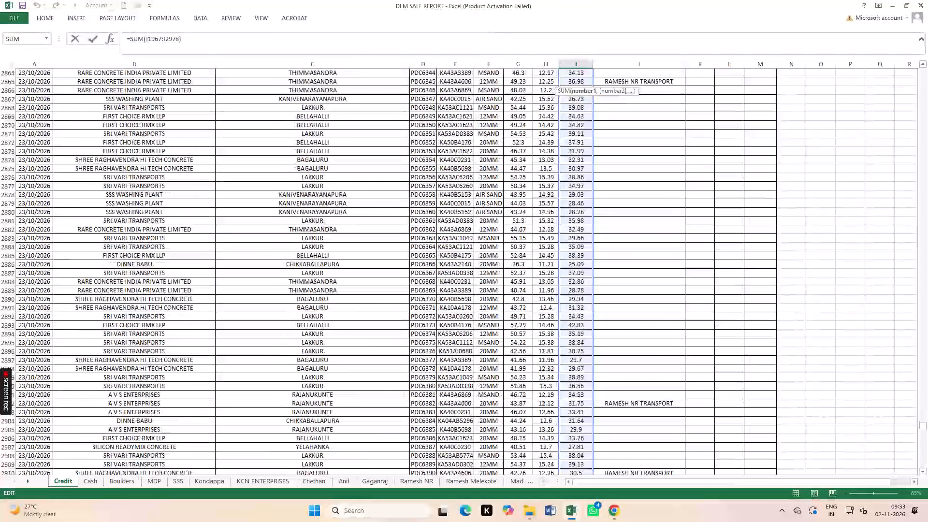
pyautogui.scroll(-20, 599, 412)
pyautogui.scroll(-20, 599, 412)
pyautogui.scroll(-2, 599, 412)
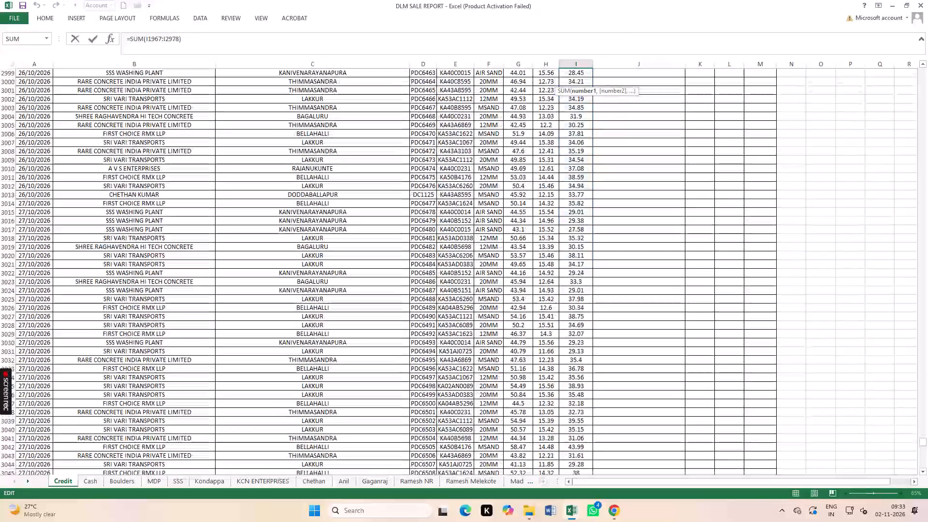
pyautogui.scroll(12, 599, 412)
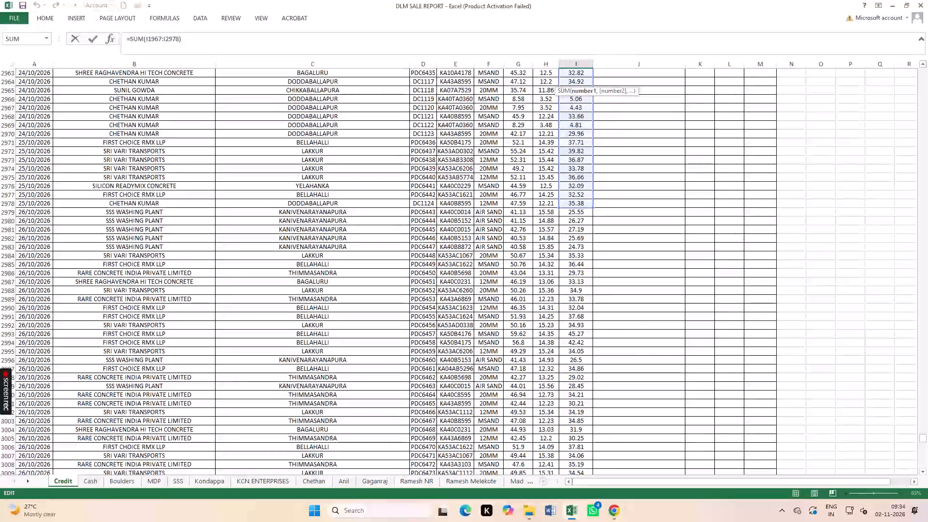
pyautogui.moveTo(593, 205); pyautogui.dragTo(597, 490)
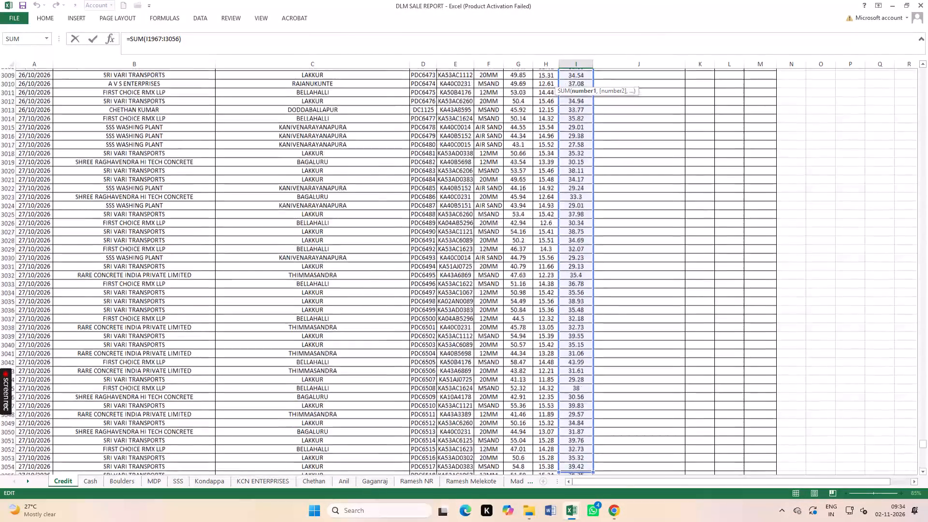
pyautogui.moveTo(597, 490); pyautogui.dragTo(597, 490)
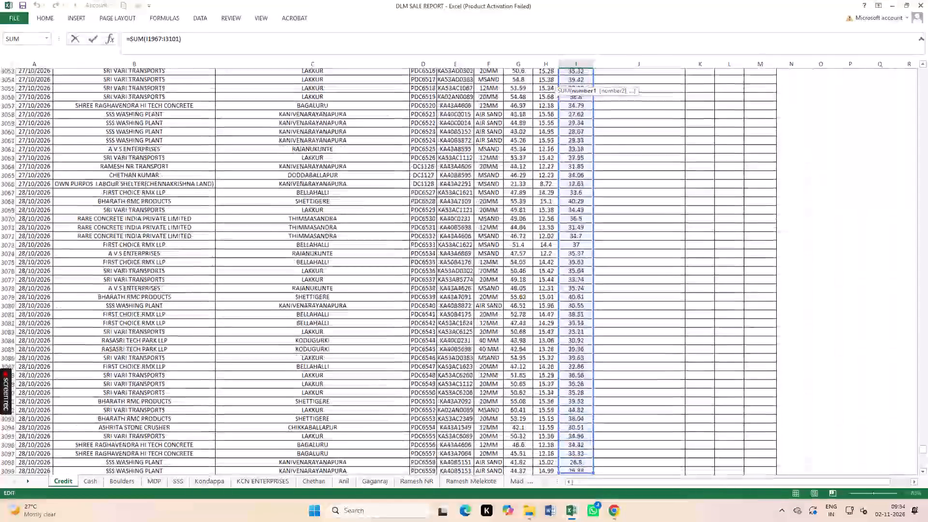
pyautogui.moveTo(597, 490); pyautogui.dragTo(599, 490)
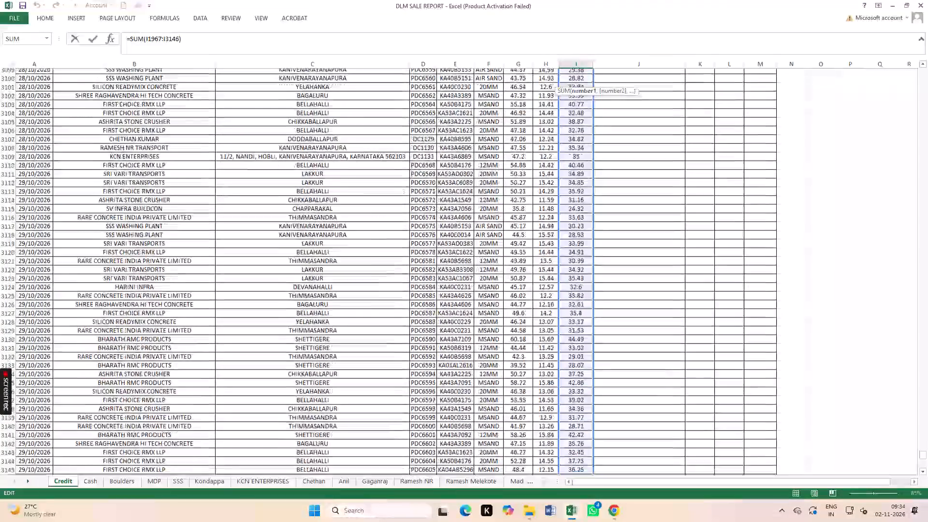
pyautogui.moveTo(599, 490); pyautogui.dragTo(600, 480)
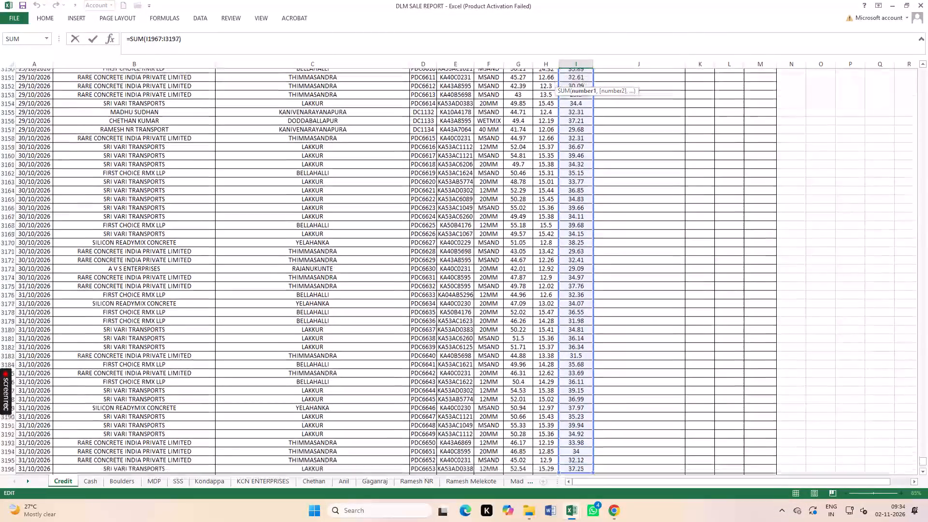
pyautogui.moveTo(600, 480); pyautogui.dragTo(598, 488)
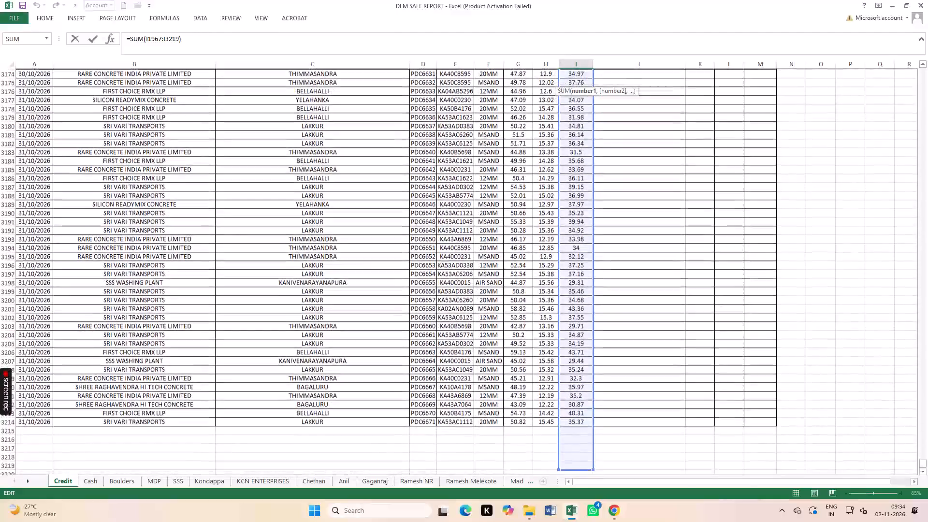
pyautogui.moveTo(598, 488); pyautogui.dragTo(591, 377)
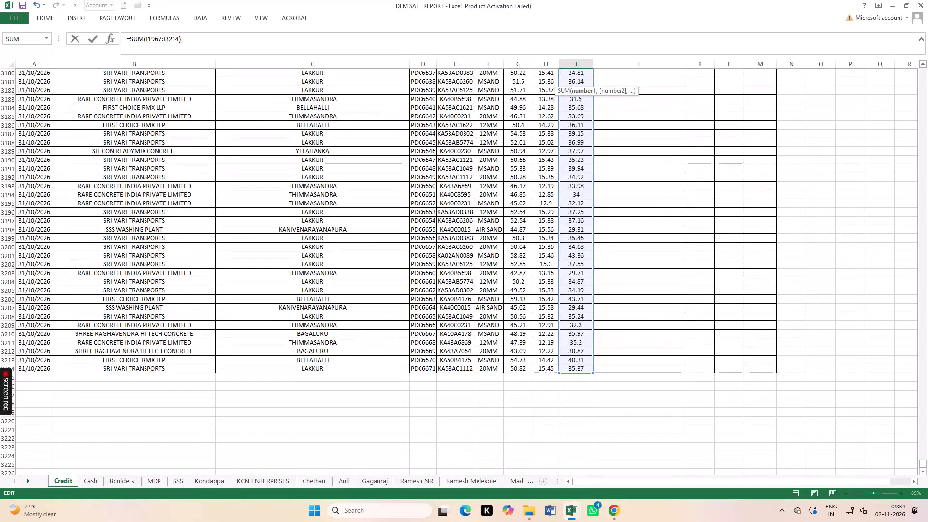
pyautogui.press('Return')
# Save the DLM SALE REPORT workbook.
pyautogui.scroll(4, 592, 377)
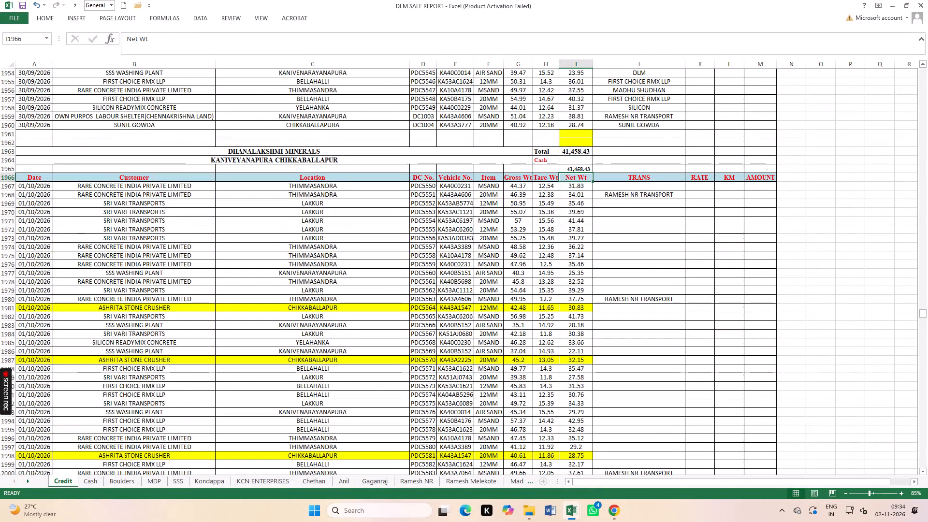
pyautogui.click(638, 302)
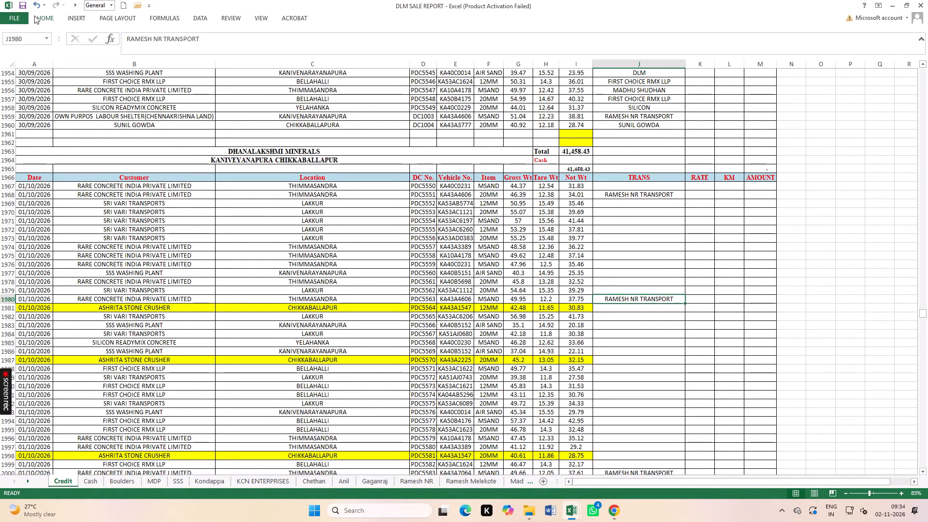
pyautogui.doubleClick(22, 3)
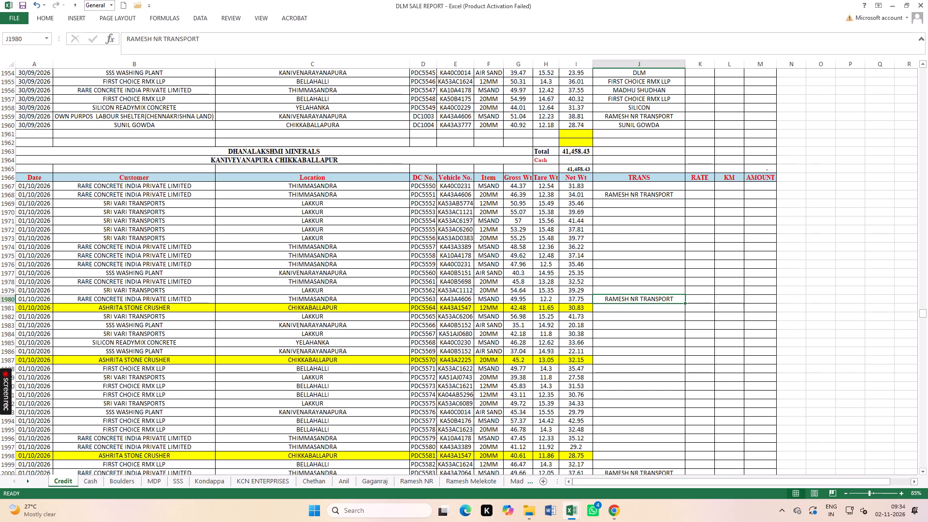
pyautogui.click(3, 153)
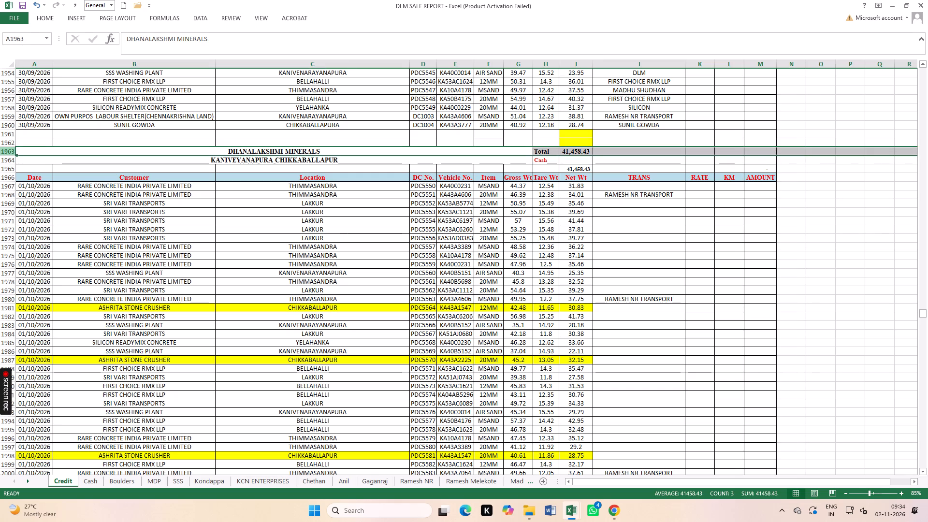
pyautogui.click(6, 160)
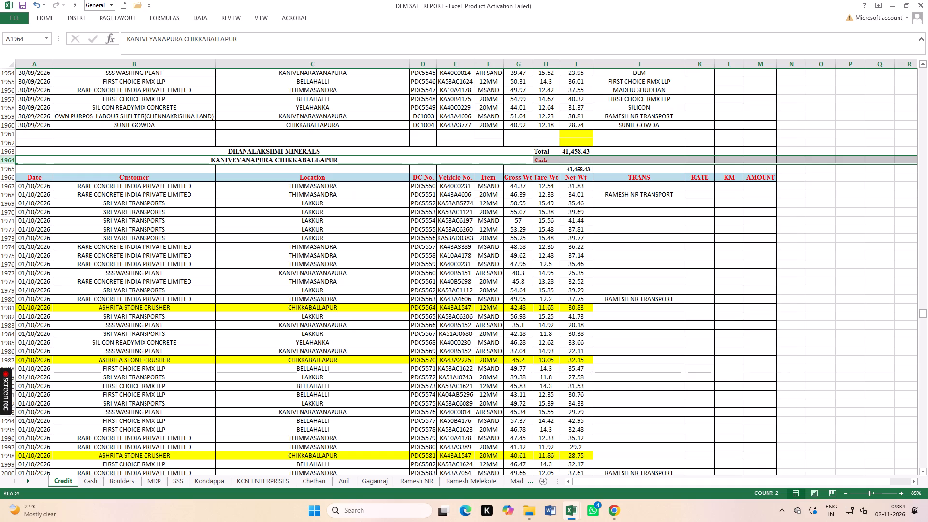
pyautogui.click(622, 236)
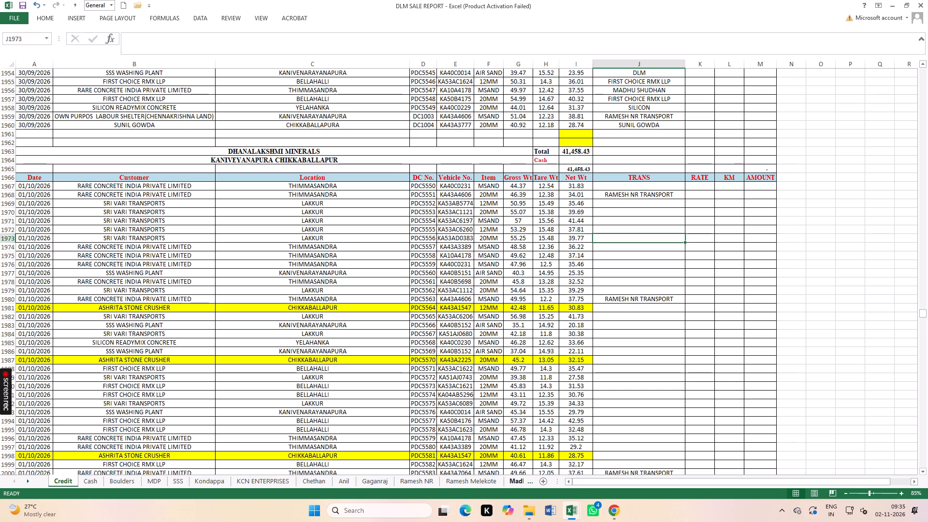
# Save the DLM SALE REPORT workbook.
pyautogui.click(25, 4)
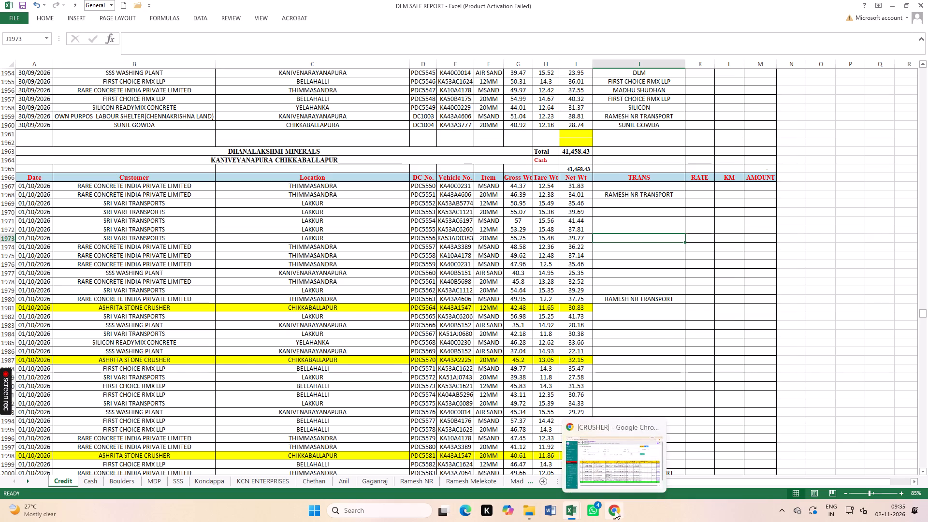
# Switch to the CRUSHER site in Chrome and open the Daily Summary Report from the general reports.
pyautogui.click(609, 461)
pyautogui.scroll(4, 249, 214)
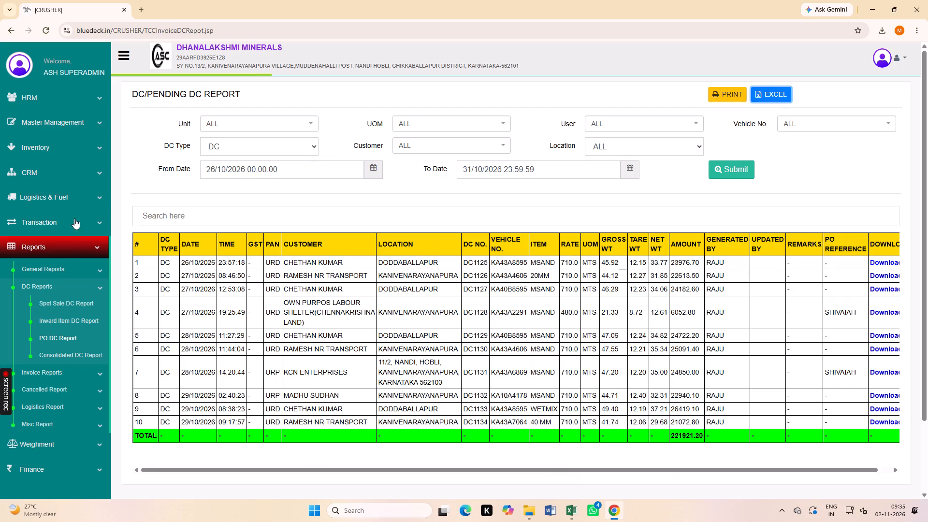
pyautogui.click(62, 265)
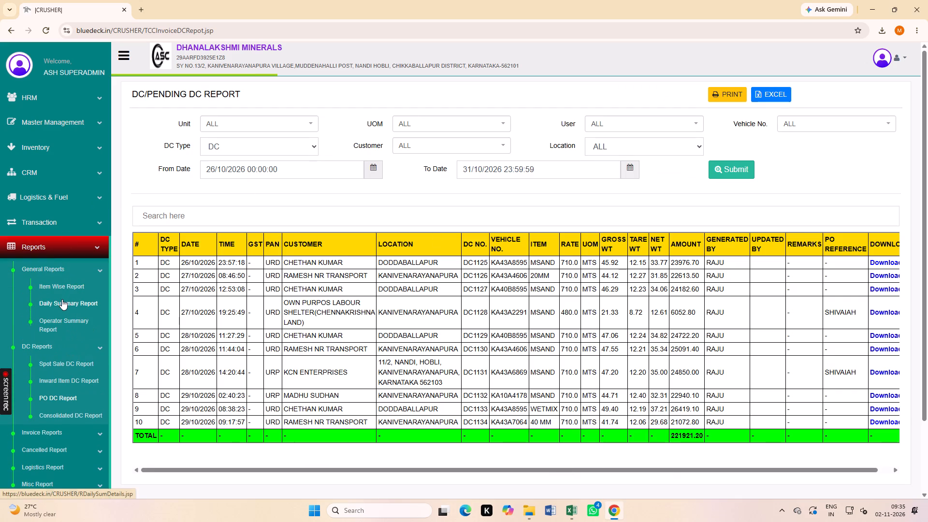
pyautogui.click(62, 299)
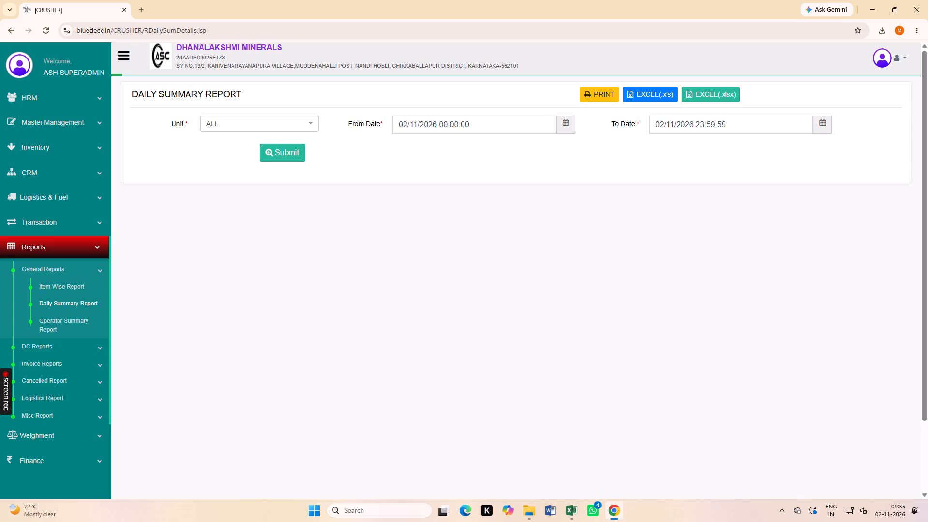
# Generate the Daily Summary Report for 01/10/2026 to 31/10/2026, review the spot and credit sales summaries, and close the browser.
pyautogui.click(568, 125)
pyautogui.click(402, 142)
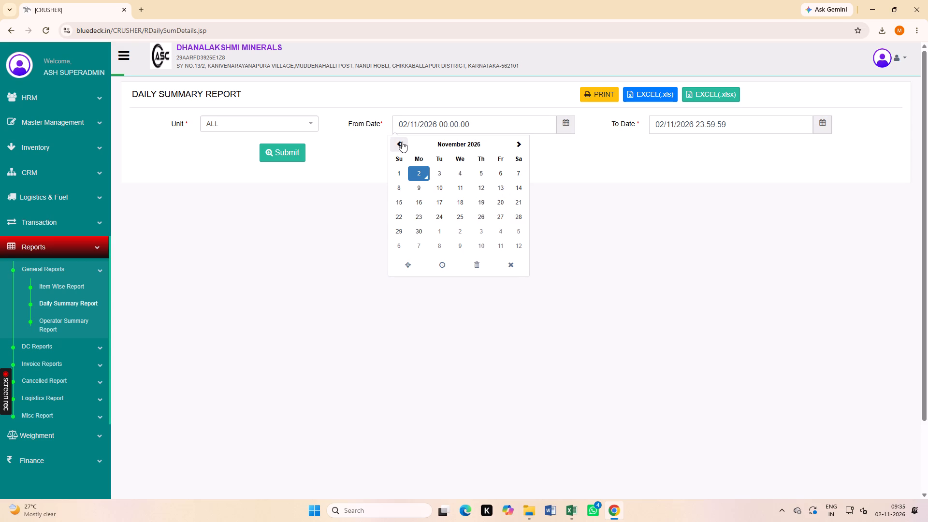
pyautogui.click(479, 171)
pyautogui.click(642, 181)
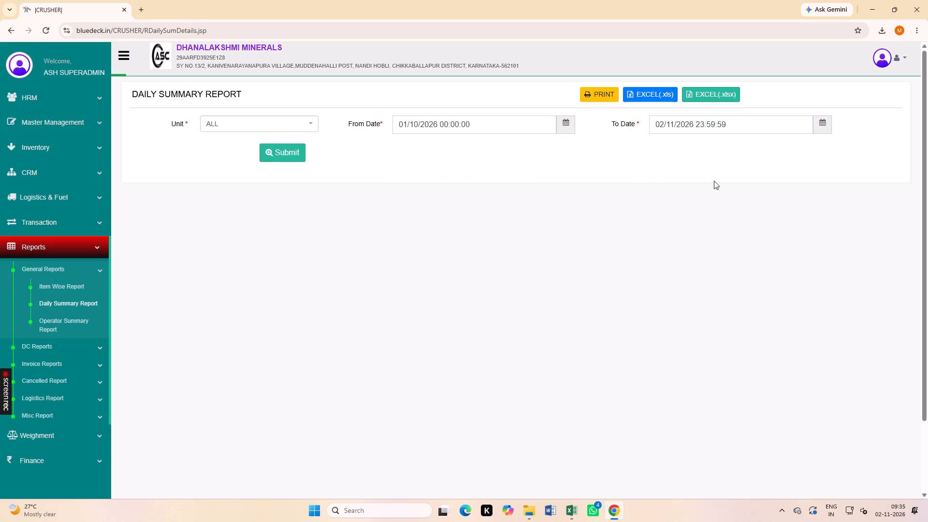
pyautogui.click(826, 122)
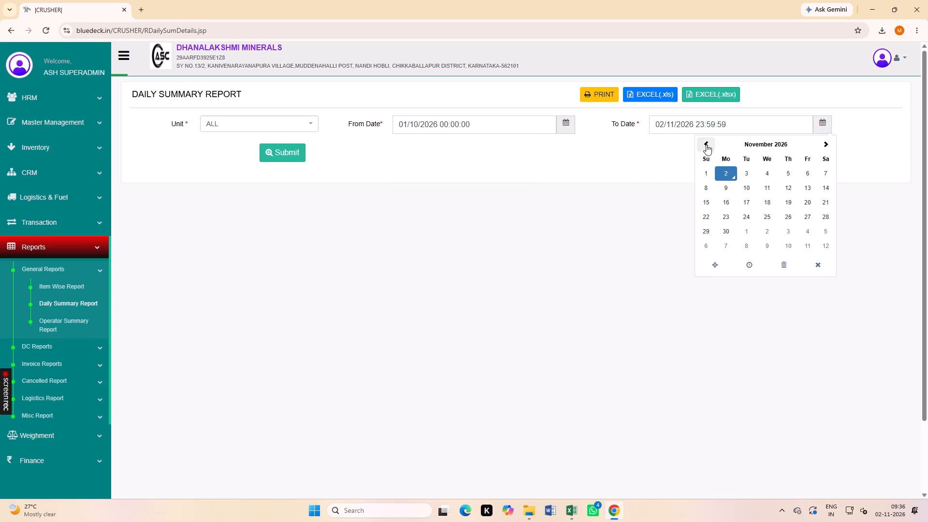
pyautogui.click(706, 145)
pyautogui.click(824, 232)
pyautogui.click(636, 243)
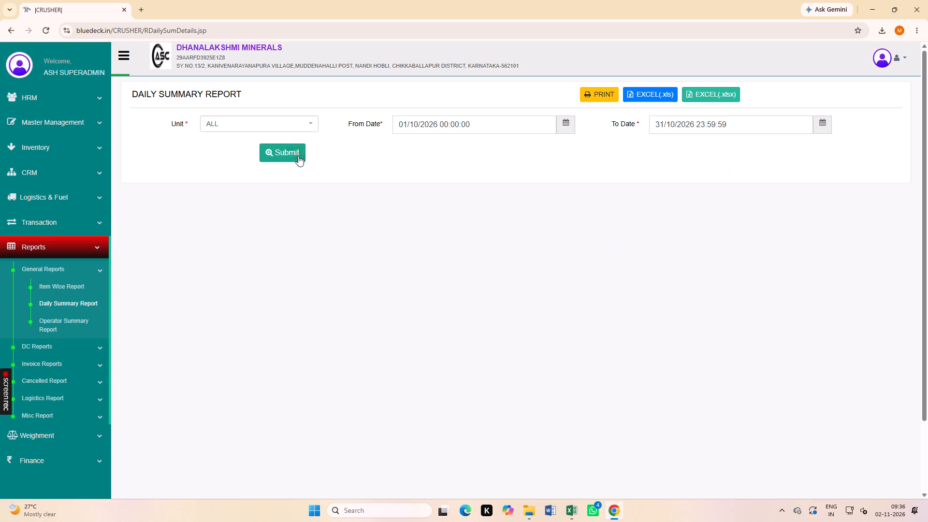
pyautogui.click(298, 155)
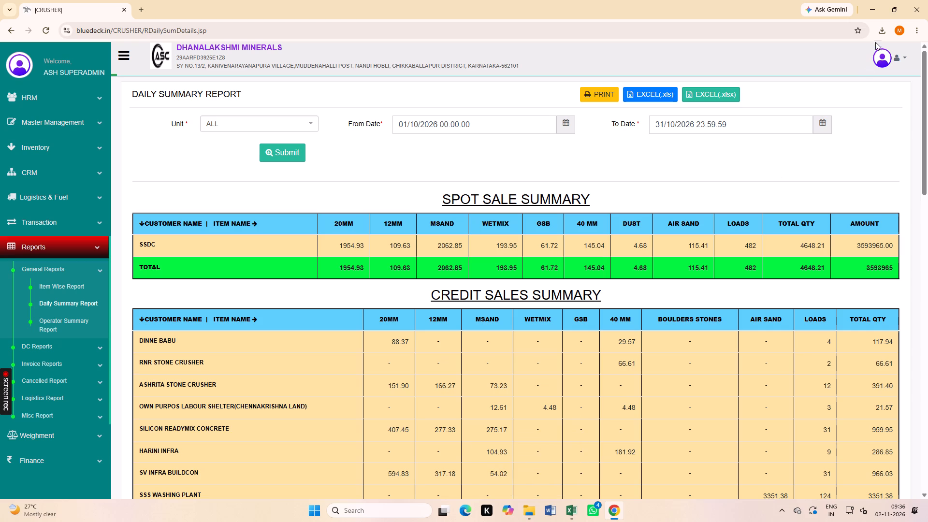
pyautogui.click(927, 0)
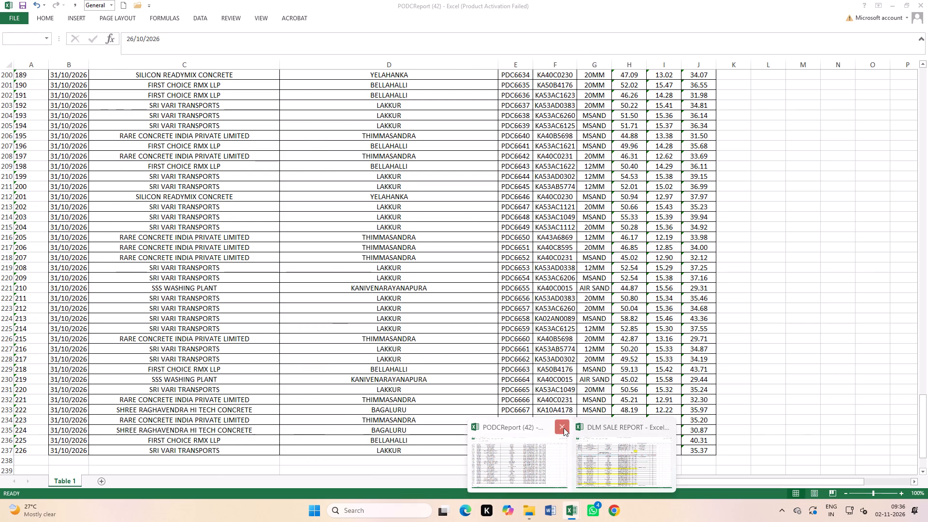
# Close the PODCReport (42) workbook without saving its changes.
pyautogui.click(564, 428)
pyautogui.click(602, 452)
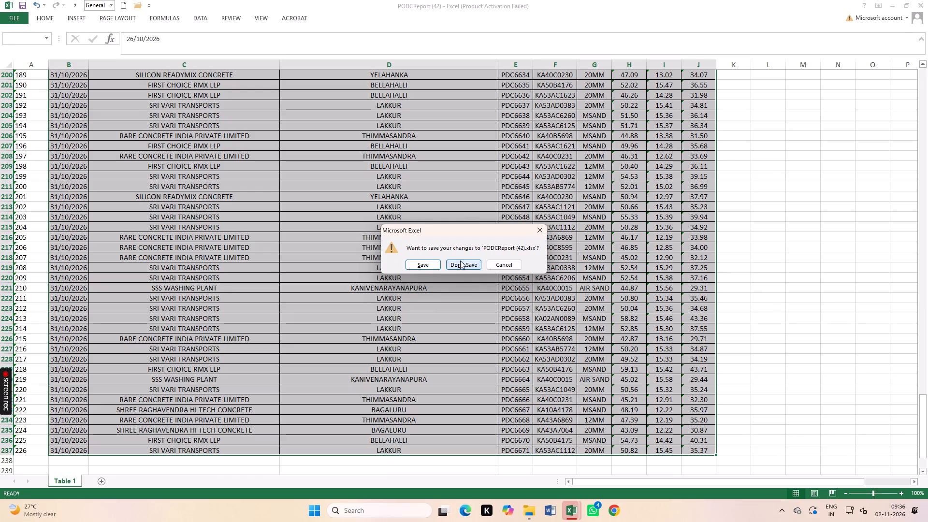
pyautogui.click(460, 261)
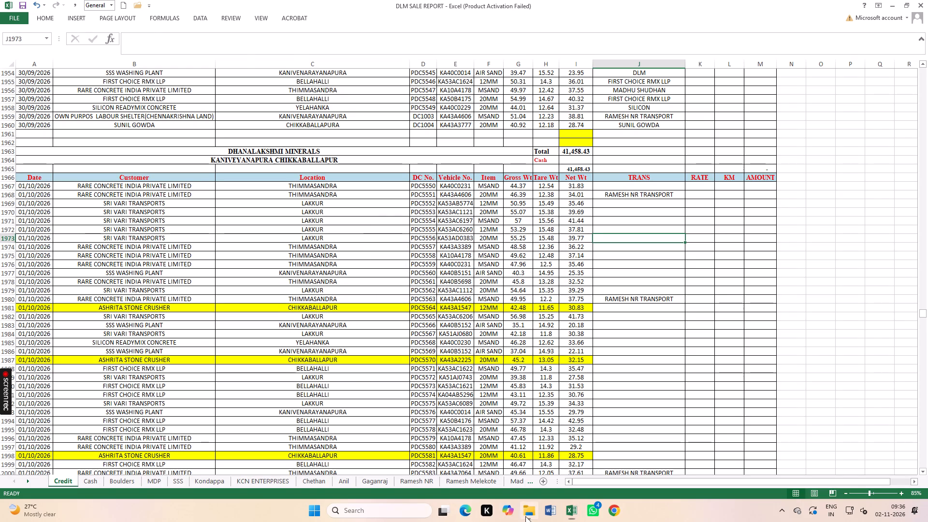
# Open the Cash Report Oct-26 workbook from the Minerals > Cash folder, dismiss the link update, and go to the GSC SALE sheet.
pyautogui.click(530, 520)
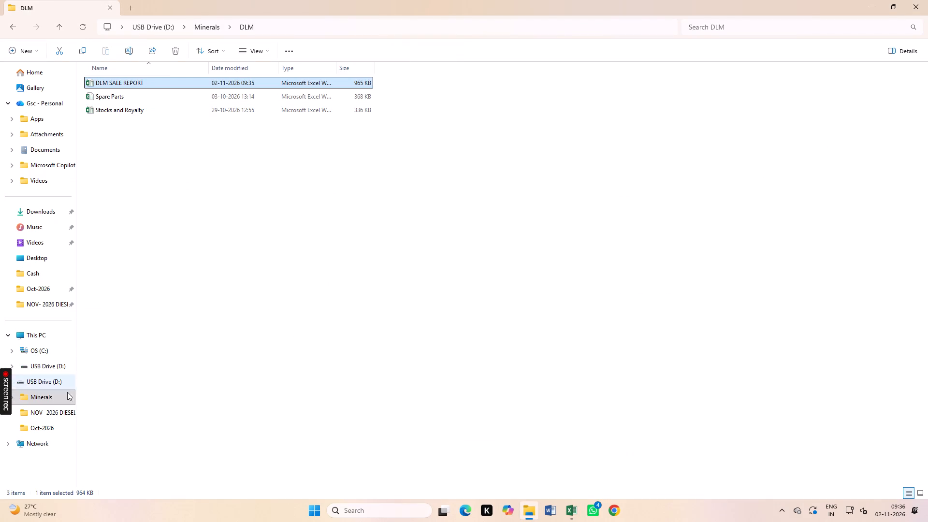
pyautogui.click(50, 431)
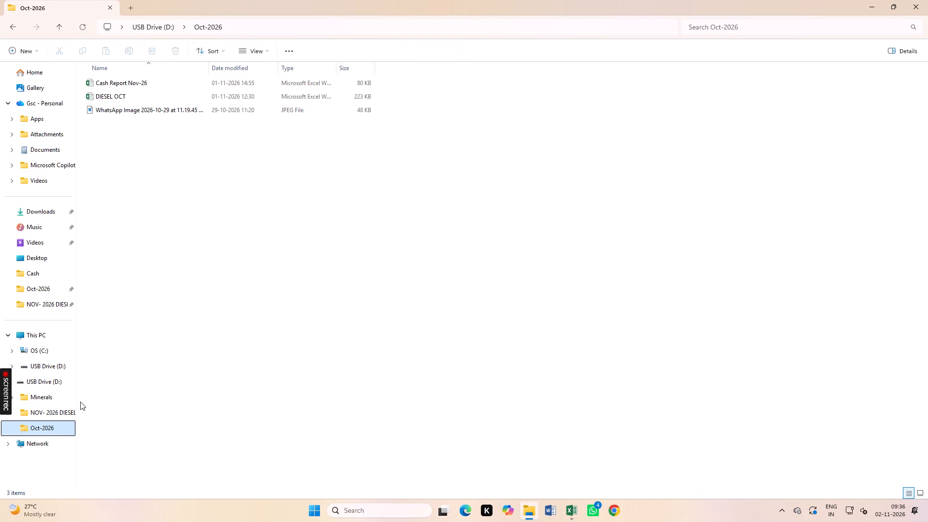
pyautogui.click(43, 402)
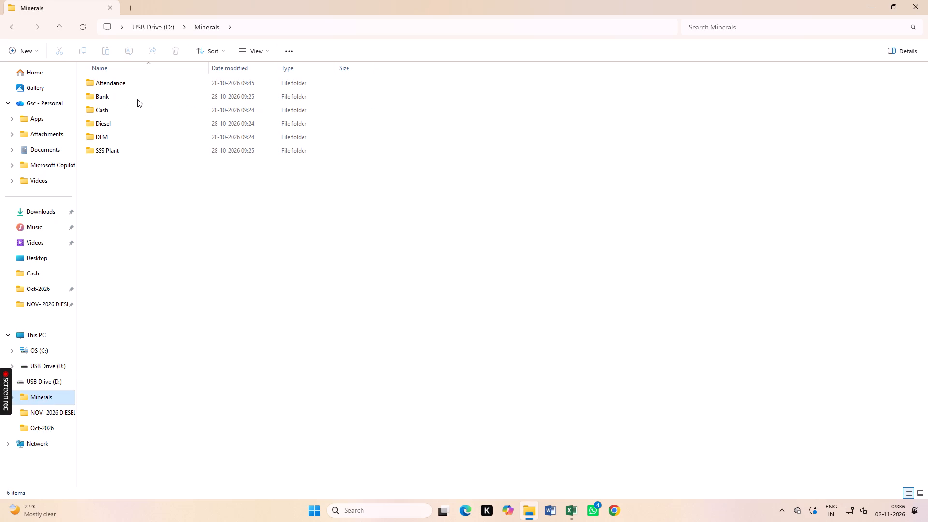
pyautogui.doubleClick(111, 113)
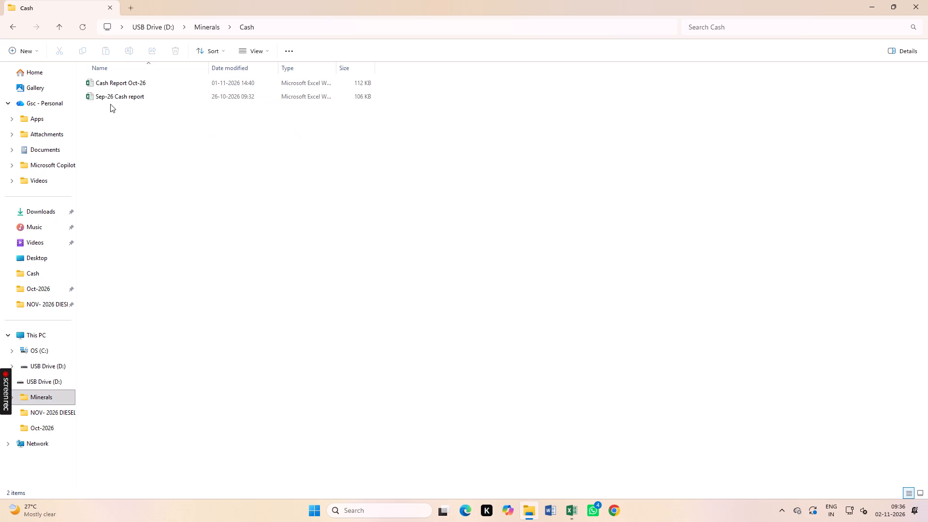
pyautogui.doubleClick(111, 85)
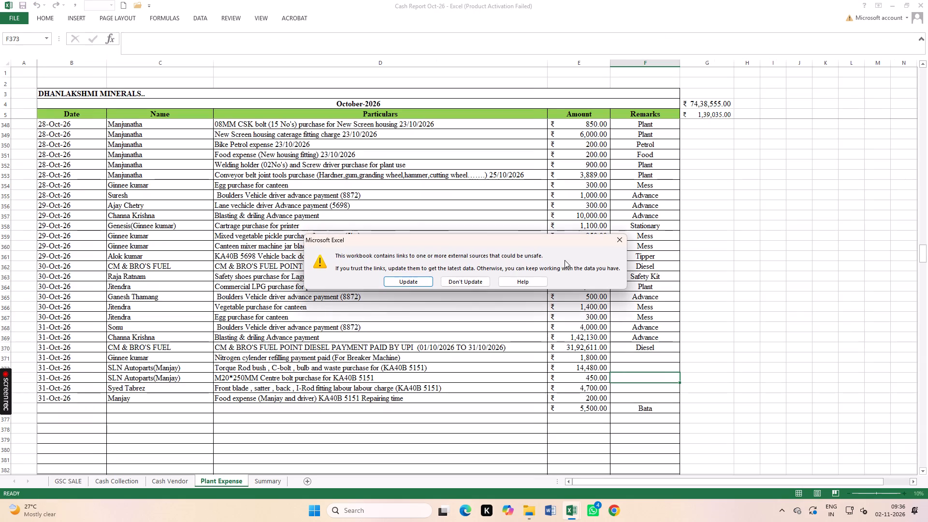
pyautogui.click(617, 236)
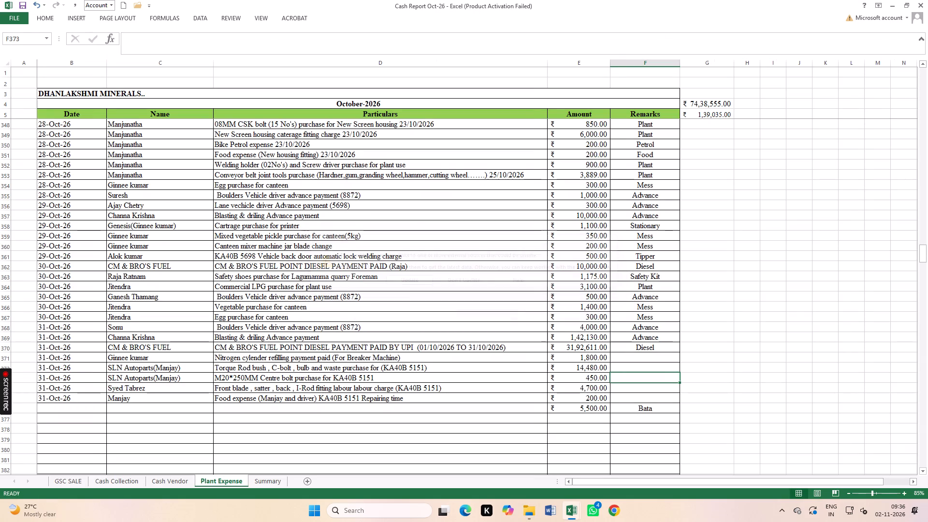
pyautogui.scroll(-5, 181, 359)
pyautogui.click(72, 482)
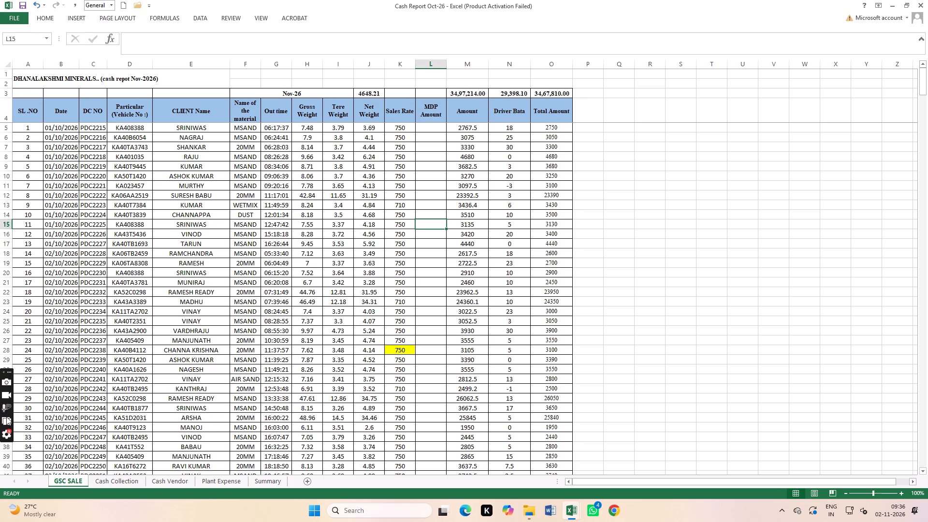
# Quit the ScreenRec recorder.
pyautogui.click(11, 426)
pyautogui.click(9, 434)
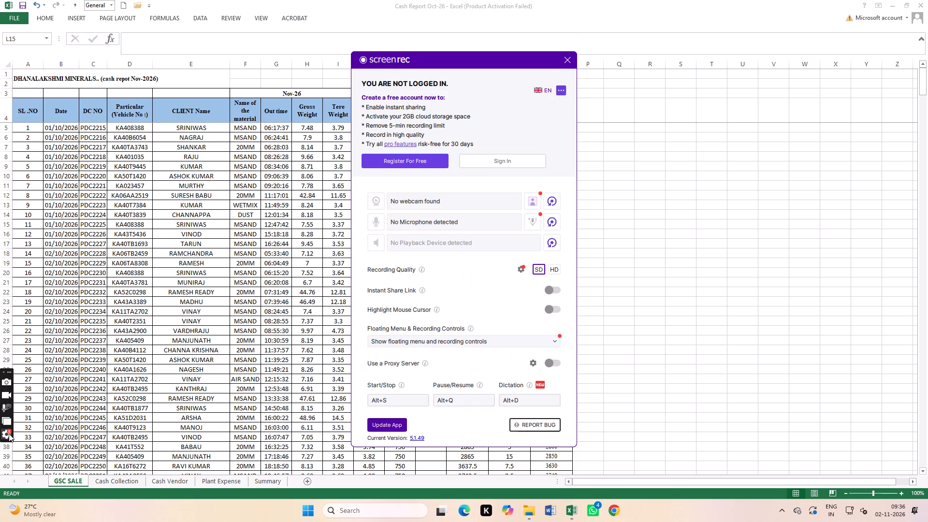
pyautogui.click(561, 84)
pyautogui.click(561, 85)
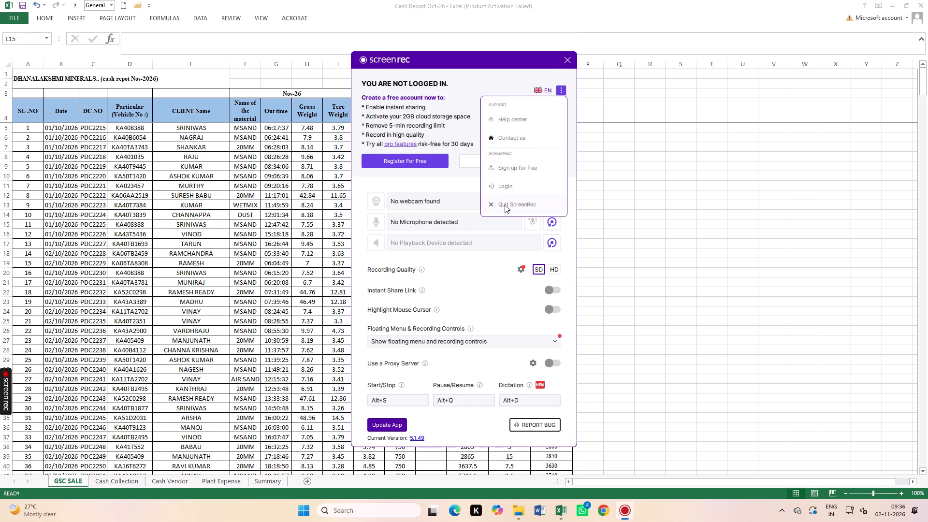
pyautogui.click(505, 204)
# Look through the October entries on the GSC SALE sheet, checking the highlighted rows and the amounts of each delivery.
pyautogui.scroll(-6, 242, 377)
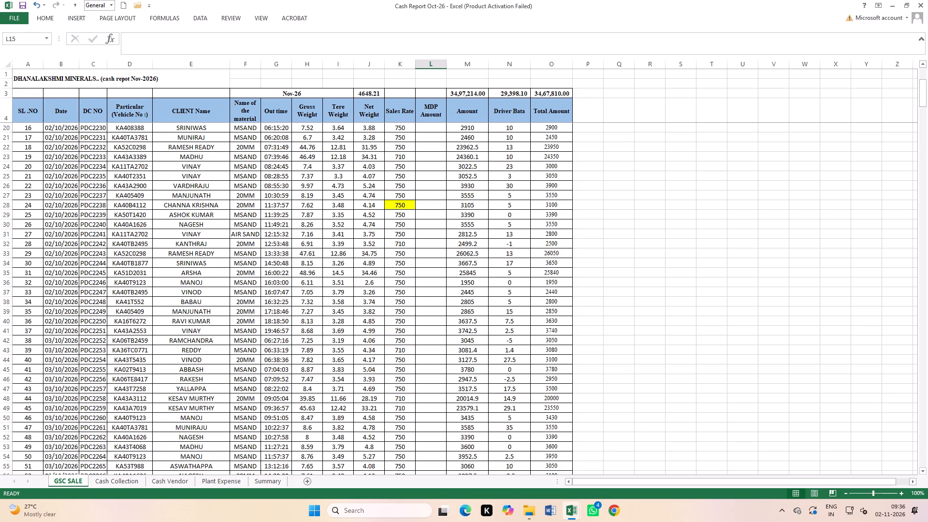
pyautogui.scroll(11, 265, 294)
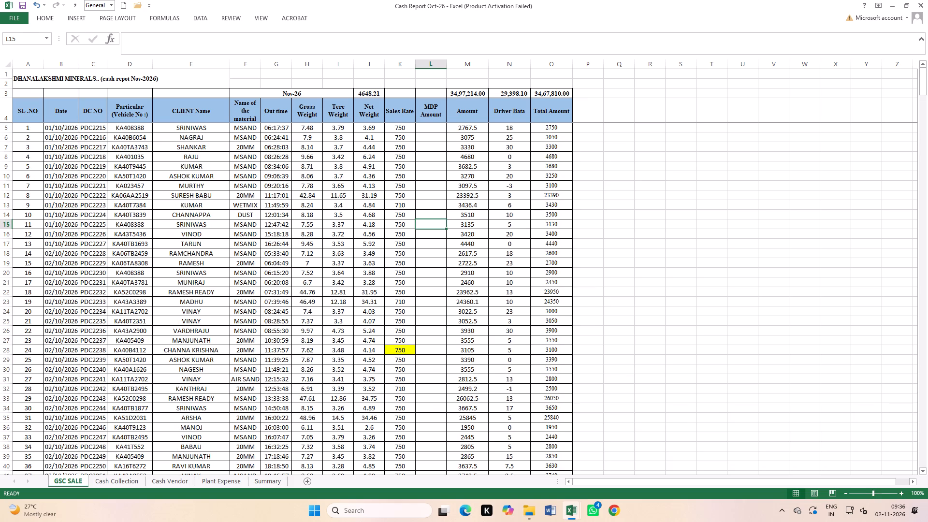
pyautogui.scroll(-20, 128, 370)
pyautogui.scroll(-18, 128, 370)
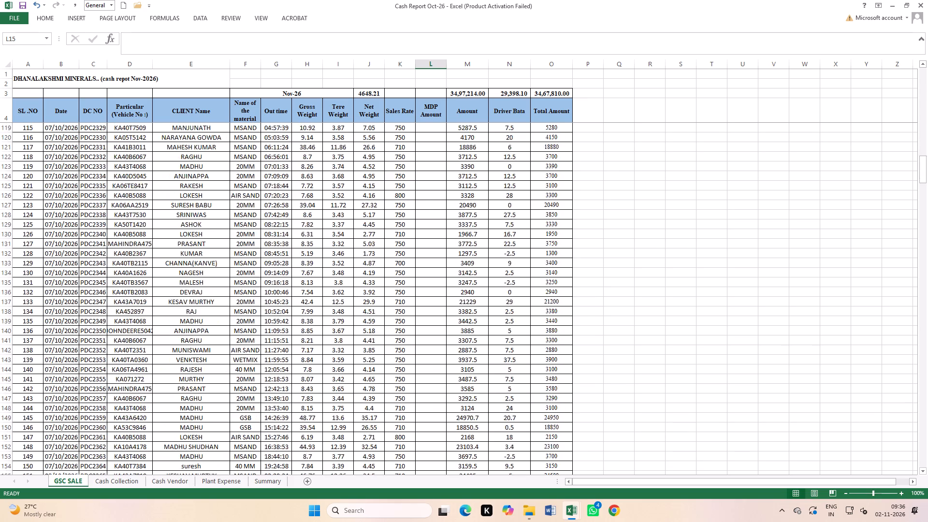
pyautogui.scroll(-20, 113, 362)
pyautogui.scroll(-20, 113, 362)
pyautogui.scroll(-4, 113, 362)
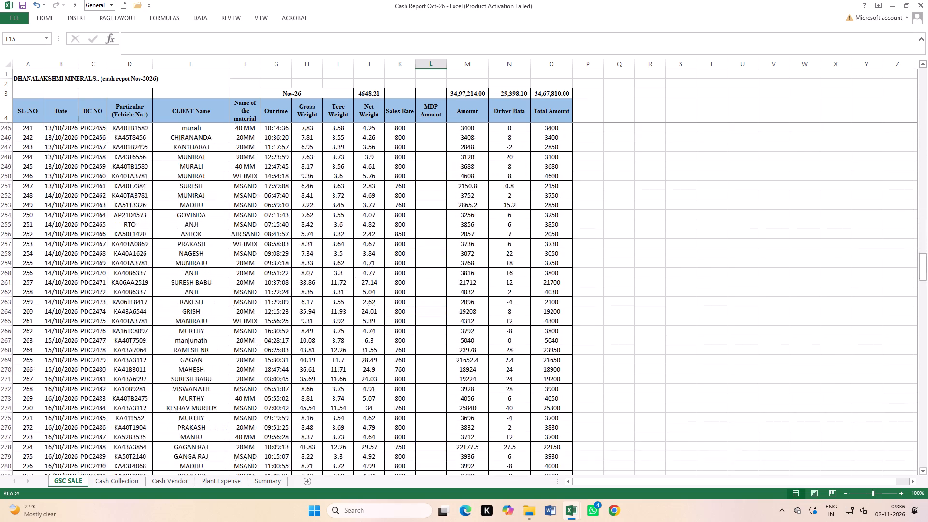
pyautogui.scroll(-9, 114, 362)
pyautogui.scroll(-20, 115, 362)
pyautogui.scroll(-2, 115, 362)
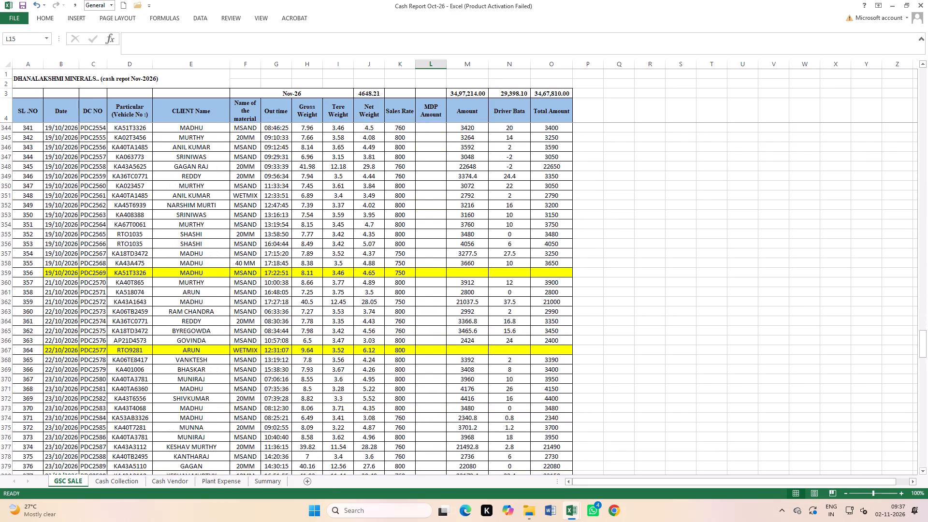
pyautogui.scroll(-4, 65, 336)
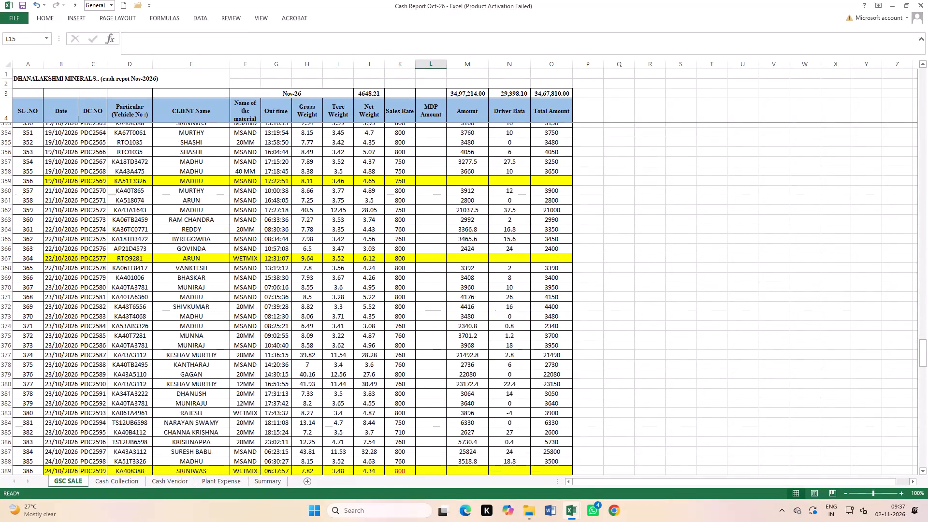
pyautogui.scroll(-4, 65, 336)
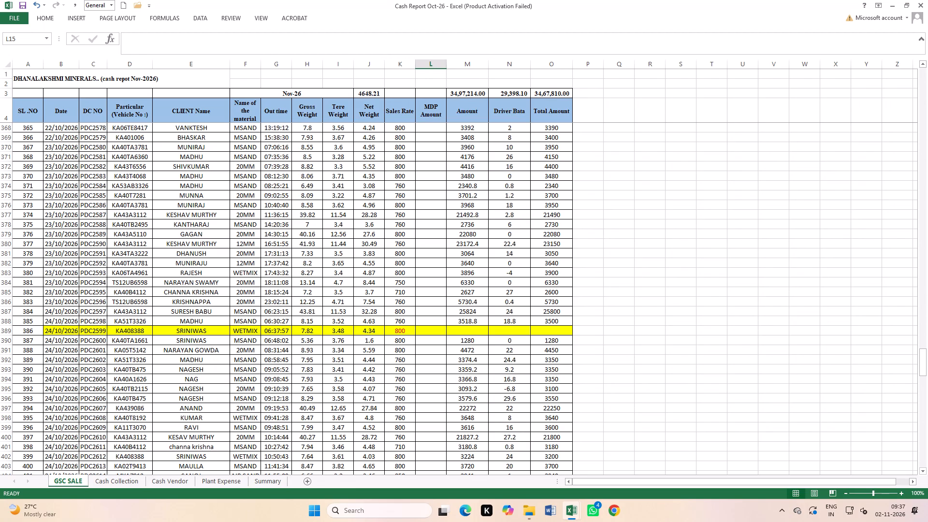
pyautogui.scroll(-4, 65, 336)
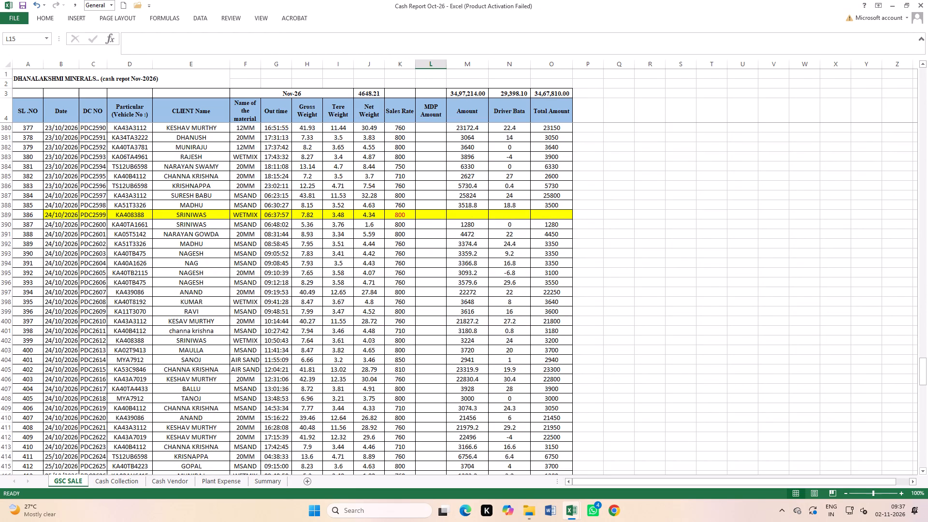
pyautogui.scroll(-12, 230, 325)
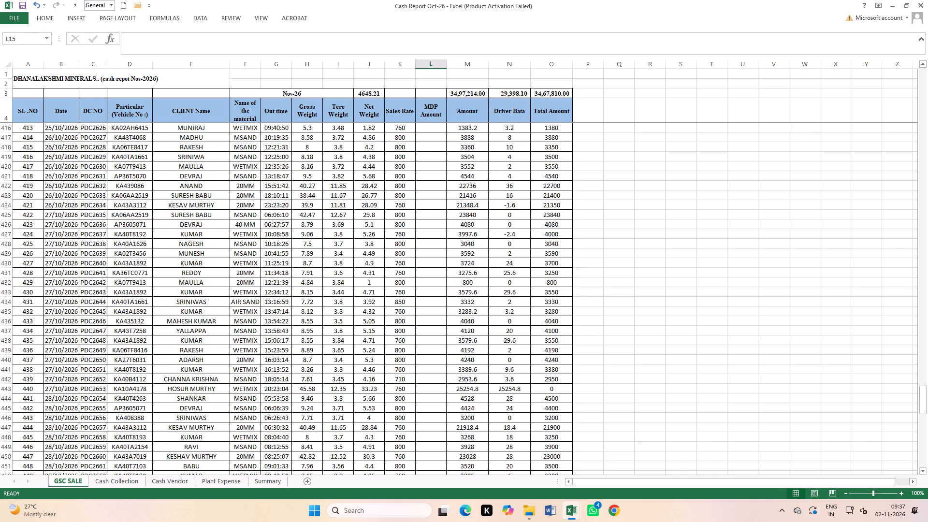
pyautogui.scroll(-19, 211, 328)
pyautogui.scroll(-9, 209, 325)
pyautogui.scroll(6, 209, 325)
pyautogui.scroll(20, 209, 325)
pyautogui.scroll(3, 209, 325)
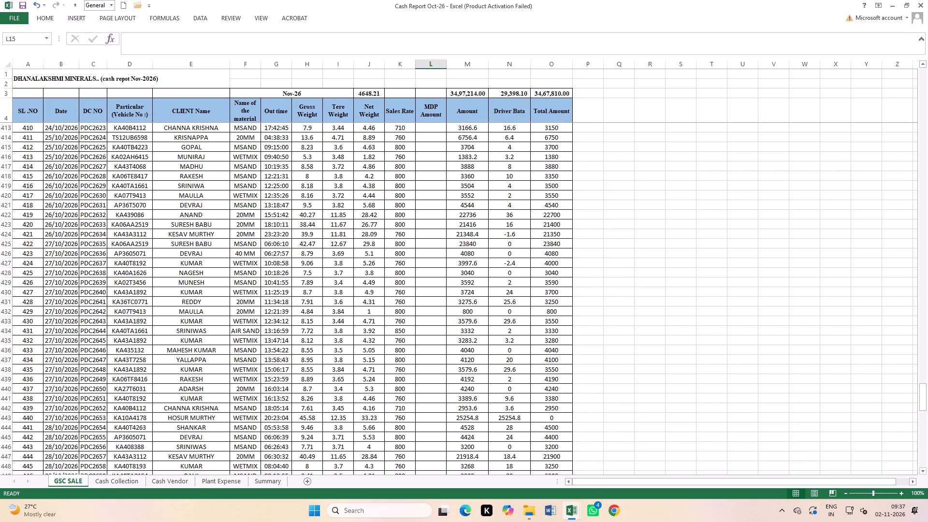
pyautogui.scroll(19, 213, 327)
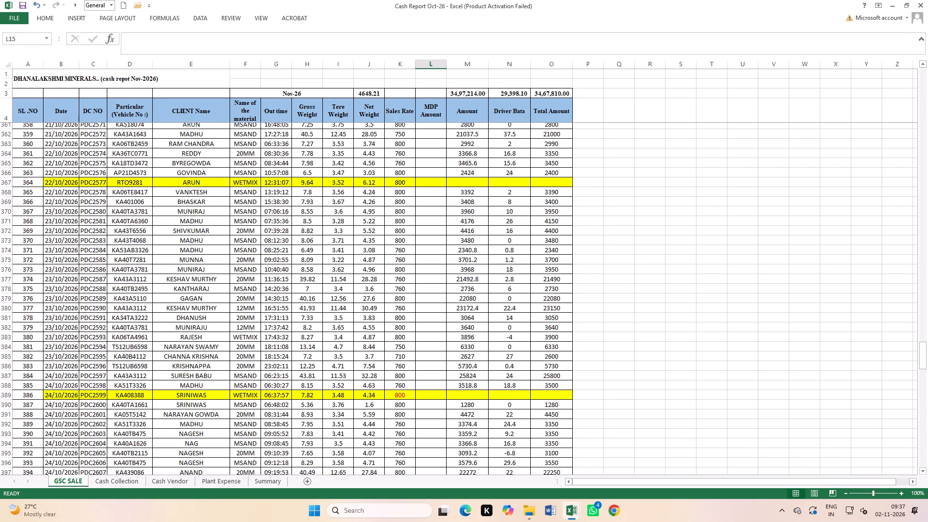
pyautogui.scroll(2, 219, 331)
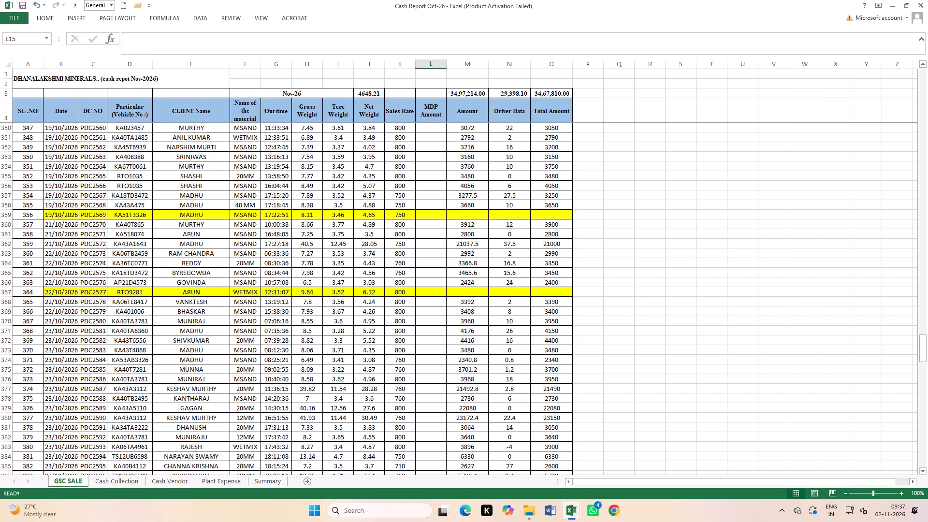
pyautogui.scroll(20, 219, 331)
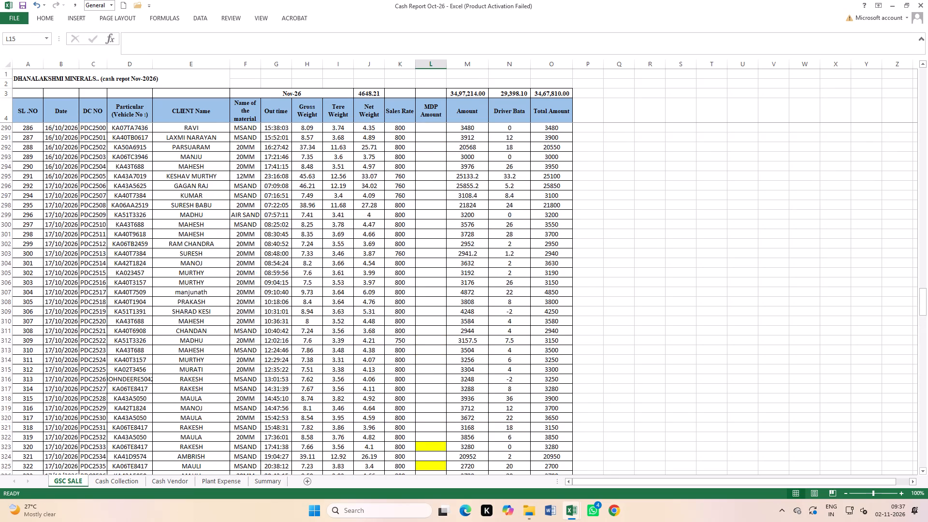
pyautogui.scroll(-20, 220, 333)
pyautogui.scroll(-7, 220, 333)
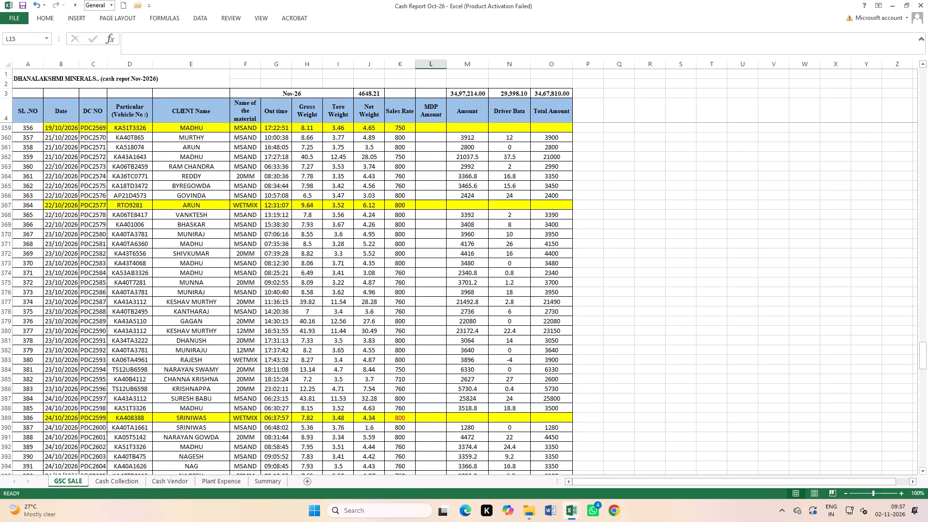
pyautogui.scroll(-12, 221, 333)
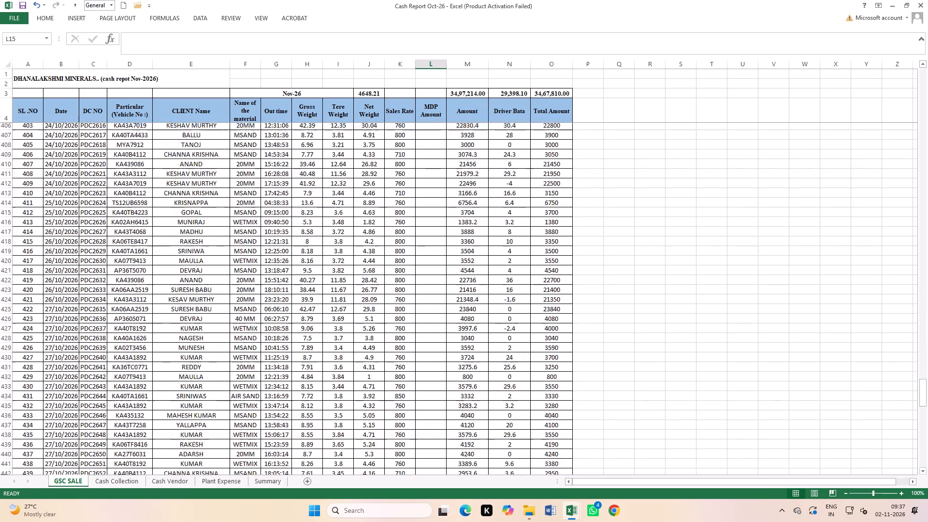
pyautogui.scroll(-3, 223, 332)
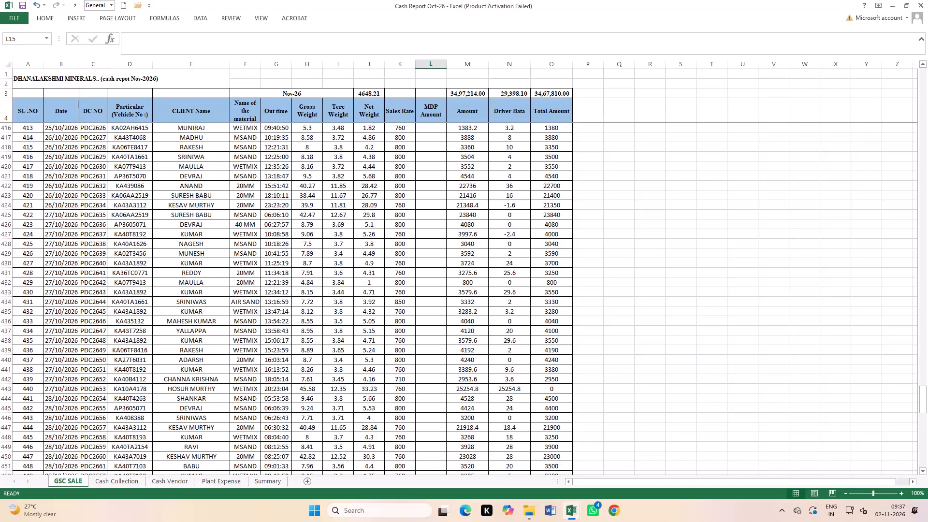
pyautogui.click(8, 389)
pyautogui.scroll(-1, 224, 359)
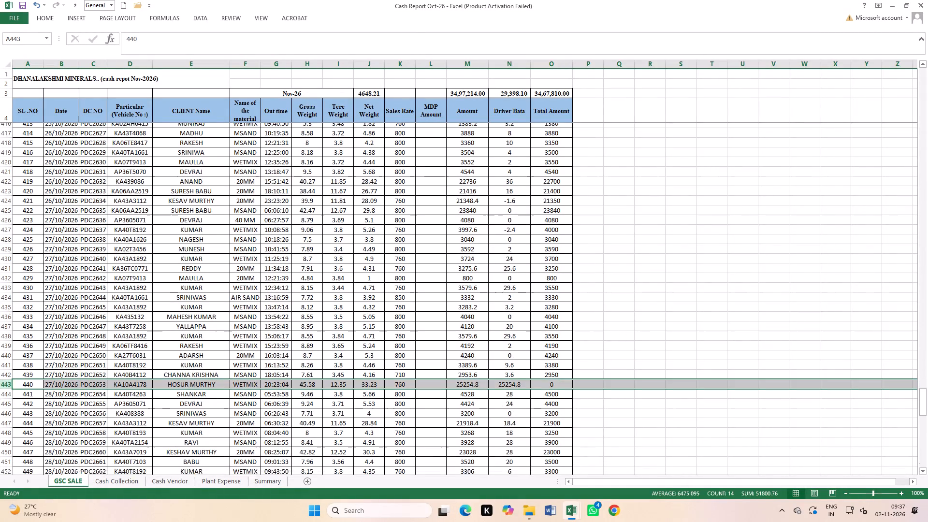
pyautogui.scroll(-2, 230, 359)
pyautogui.moveTo(87, 303); pyautogui.dragTo(125, 303)
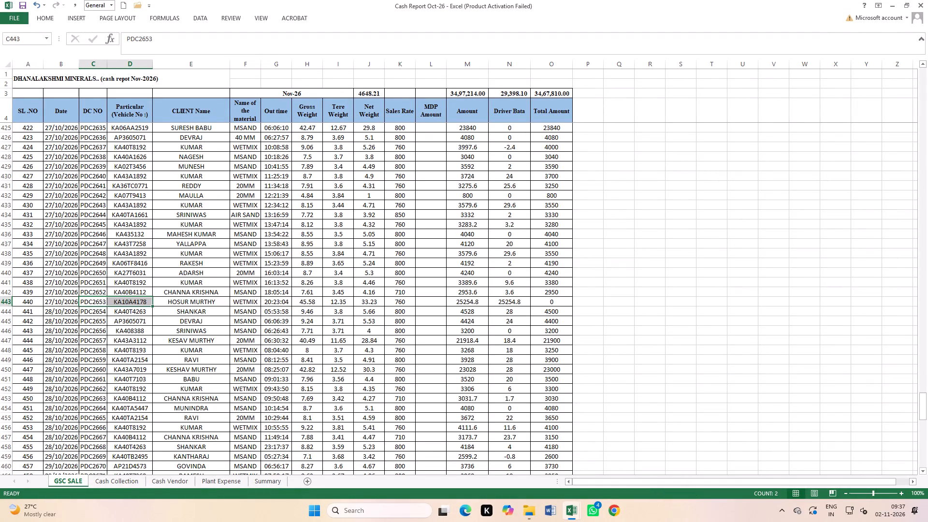
pyautogui.hotkey('ctrl', 'c')
pyautogui.hotkey('ctrl', 'Tab')
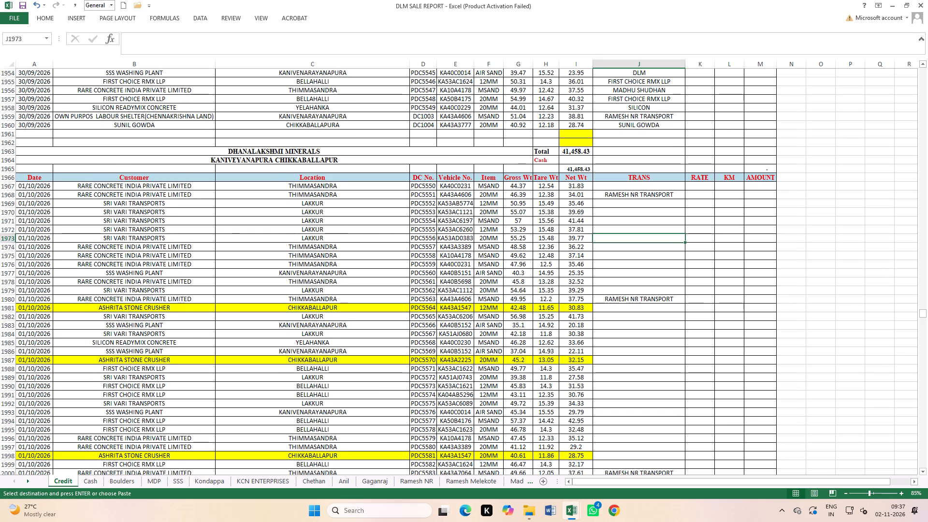
pyautogui.scroll(-7, 762, 166)
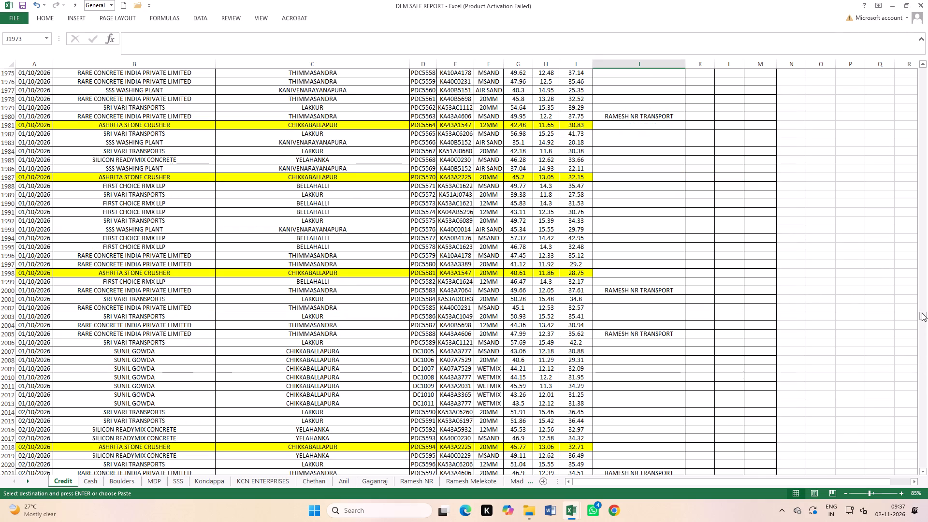
pyautogui.moveTo(922, 313); pyautogui.dragTo(927, 461)
pyautogui.scroll(-5, 489, 320)
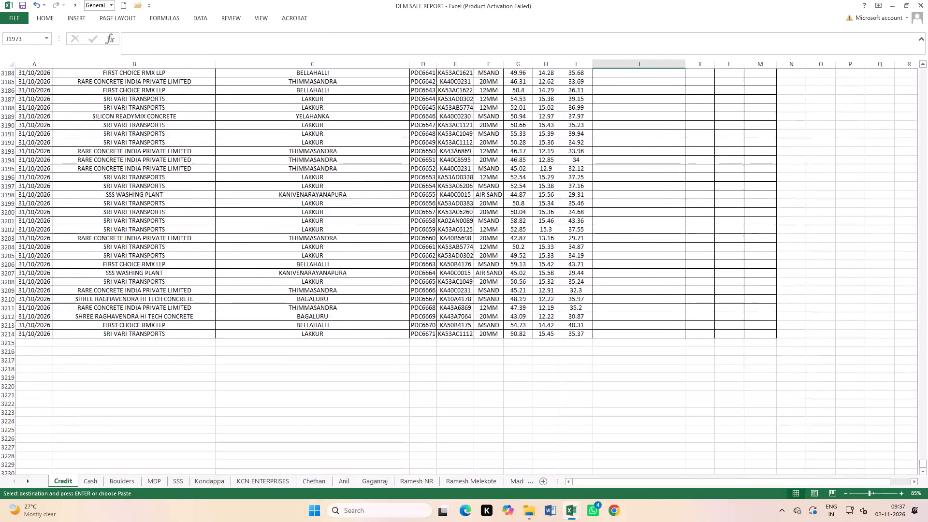
pyautogui.click(434, 345)
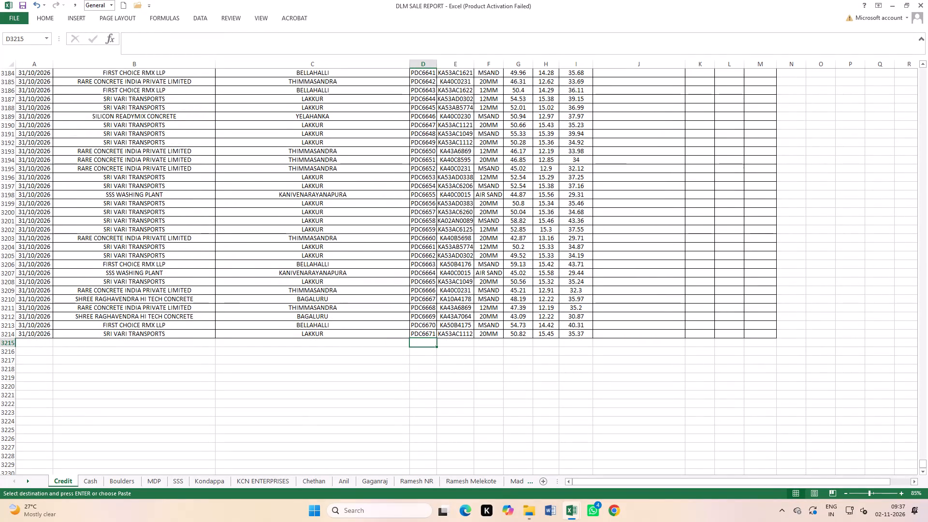
pyautogui.hotkey('ctrl', 'v')
pyautogui.hotkey('ctrl', 'Tab')
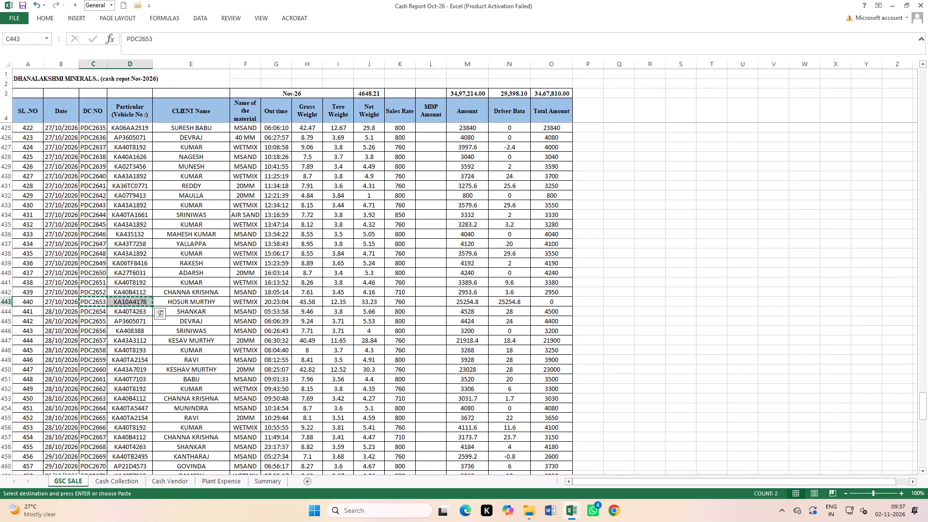
pyautogui.click(185, 304)
pyautogui.hotkey('ctrl', 'c')
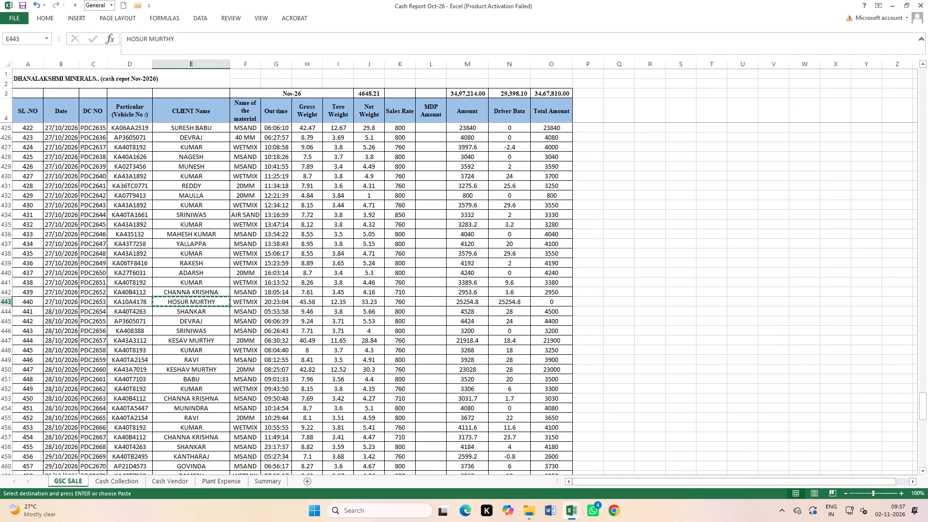
pyautogui.hotkey('ctrl', 'Tab')
pyautogui.click(348, 342)
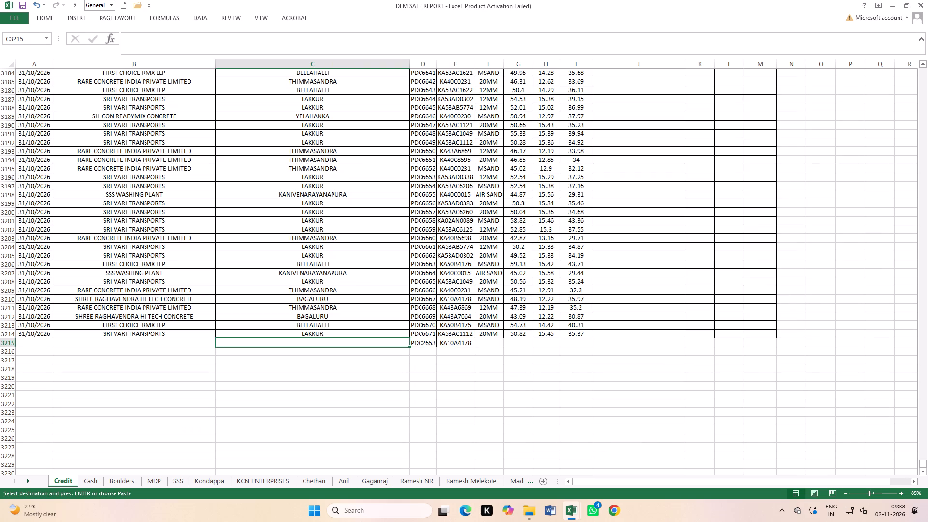
pyautogui.click(198, 344)
pyautogui.hotkey('ctrl', 'v')
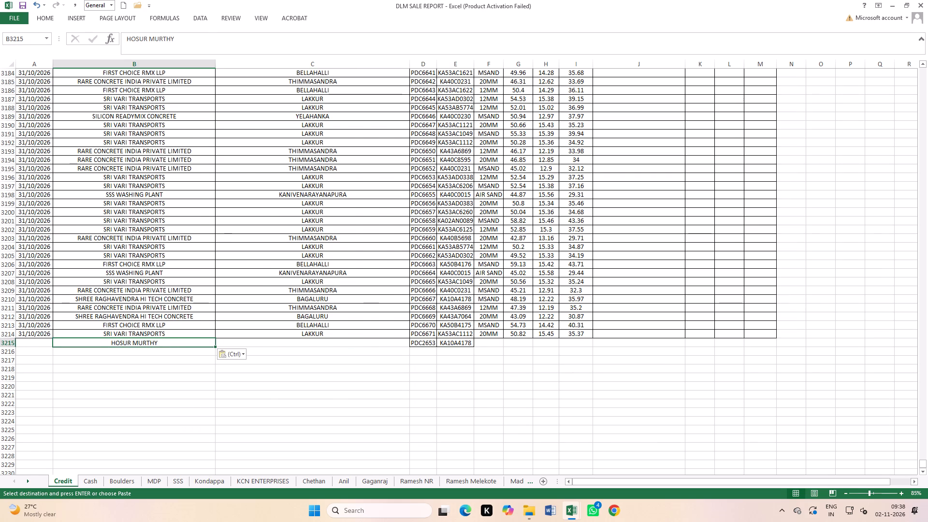
# Copy the material WETMIX of PDC2653 from the cash report into the Item column of the new Credit row.
pyautogui.hotkey('ctrl', 'Tab')
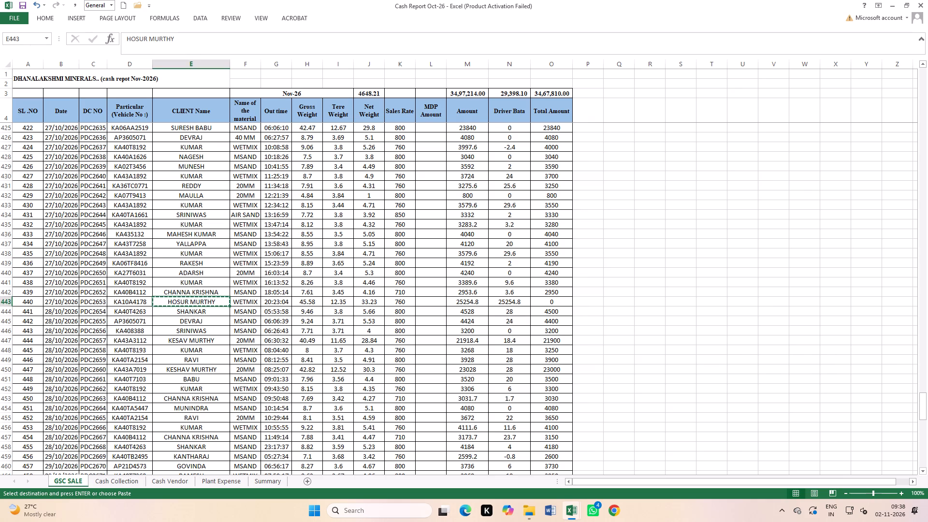
pyautogui.click(243, 304)
pyautogui.hotkey('ctrl', 'c')
pyautogui.hotkey('ctrl', 'Tab')
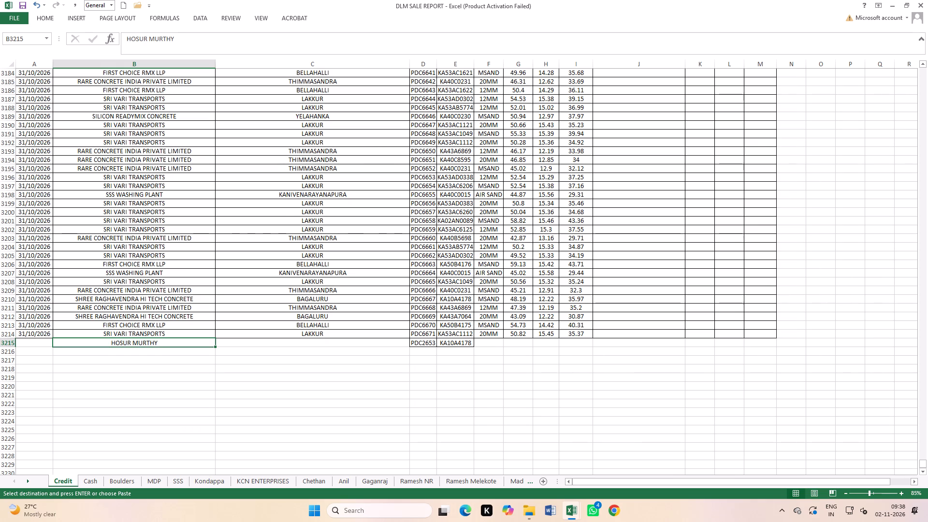
pyautogui.click(493, 345)
pyautogui.hotkey('ctrl', 'v')
# Copy PDC2653's gross, tare and net weights (45.58, 12.35, 33.23) from the cash report into the new Credit row.
pyautogui.hotkey('ctrl', 'Tab')
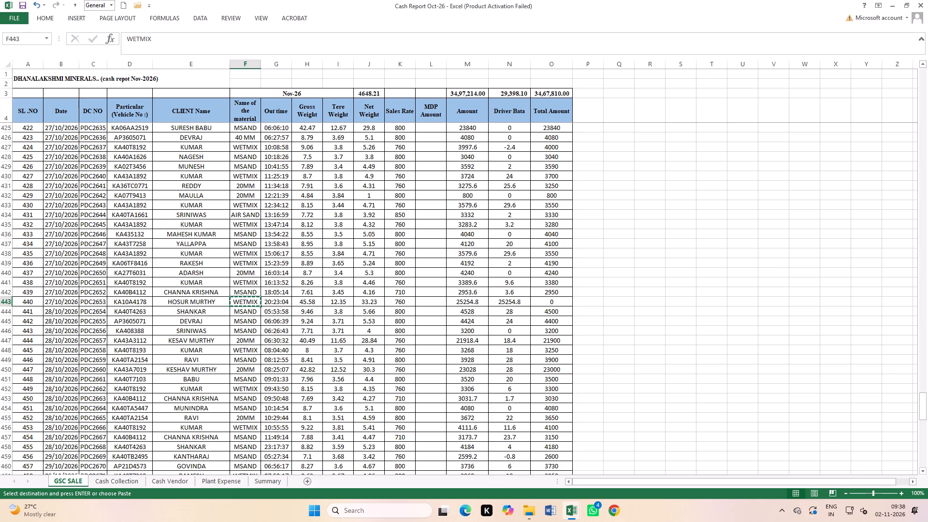
pyautogui.moveTo(307, 303); pyautogui.dragTo(359, 305)
pyautogui.hotkey('ctrl', 'c')
pyautogui.hotkey('ctrl', 'Tab')
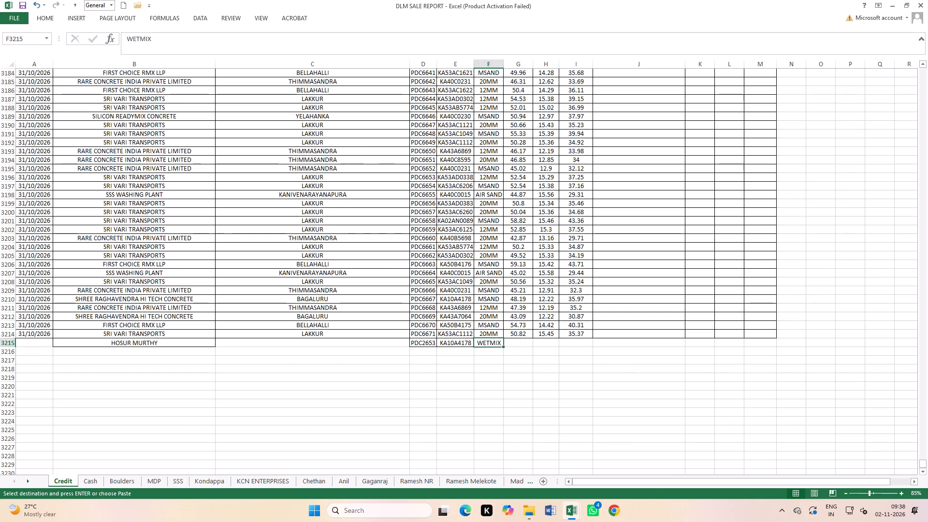
pyautogui.click(517, 344)
pyautogui.hotkey('ctrl', 'v')
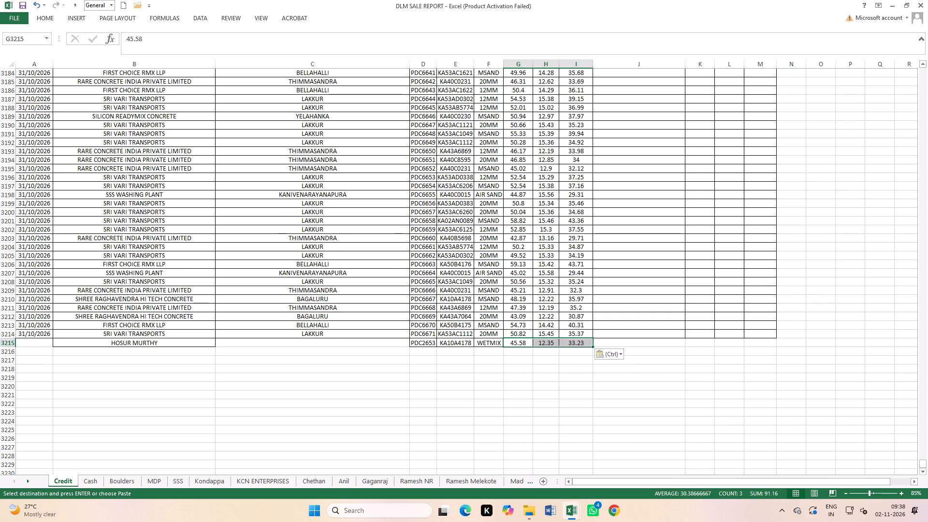
# Fill the new Credit row's Location with KANIVENARAYANAPURA, copied from the SSS WASHING PLANT entry PDC6664.
pyautogui.click(393, 388)
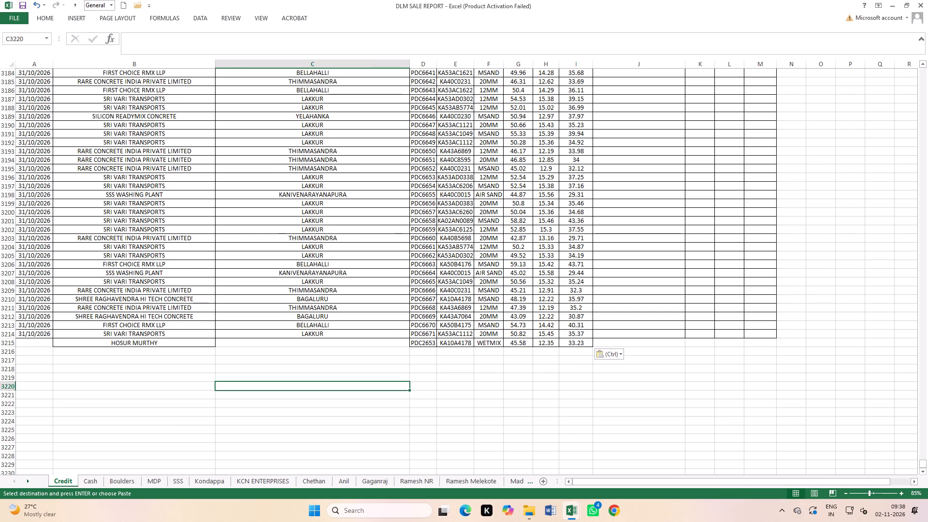
pyautogui.click(323, 272)
pyautogui.hotkey('ctrl', 'c')
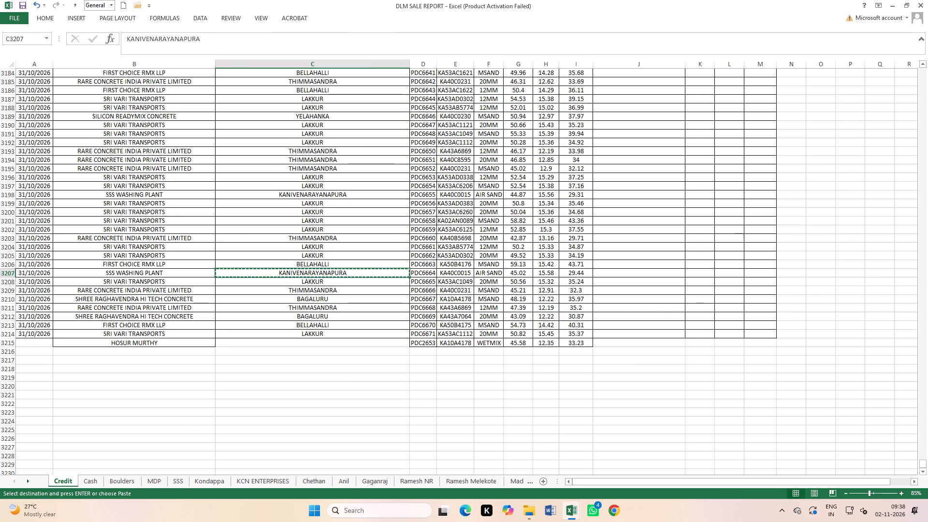
pyautogui.click(322, 345)
pyautogui.hotkey('ctrl', 'v')
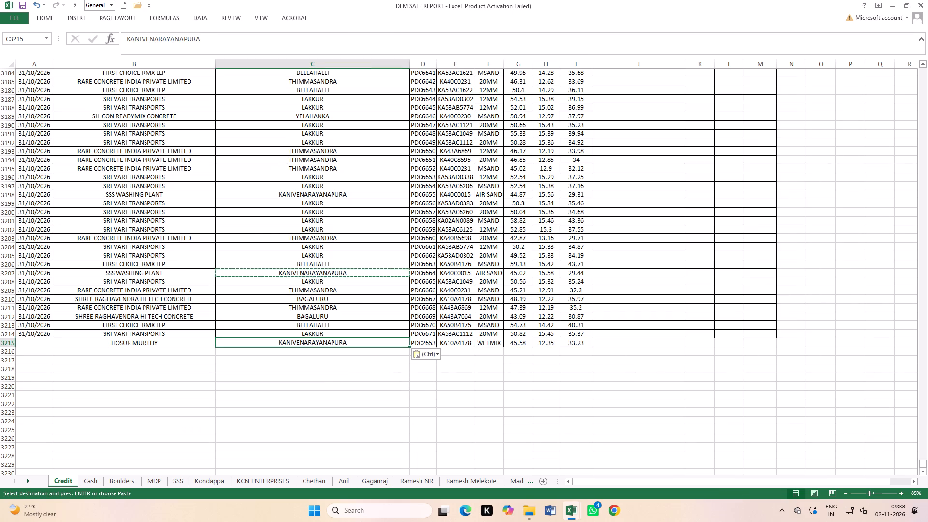
pyautogui.click(495, 420)
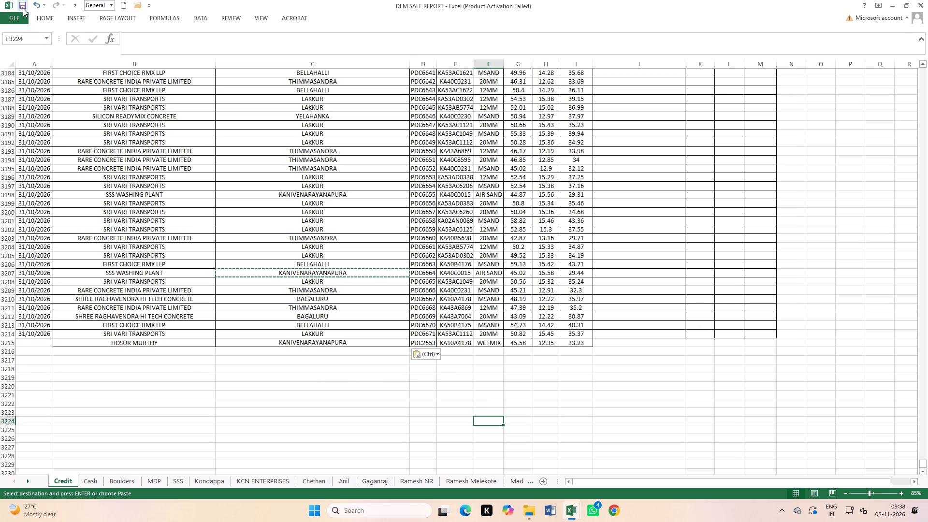
# Save the DLM SALE REPORT workbook.
pyautogui.doubleClick(23, 8)
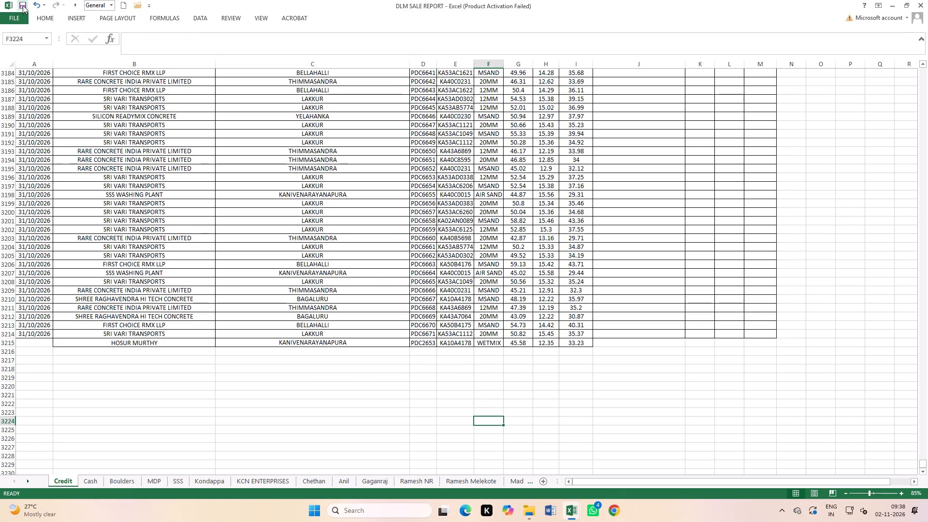
pyautogui.doubleClick(23, 5)
# Apply borders to every cell of the new PDC2653 row on the Credit sheet, from Date through AMOUNT.
pyautogui.moveTo(29, 341); pyautogui.dragTo(773, 325)
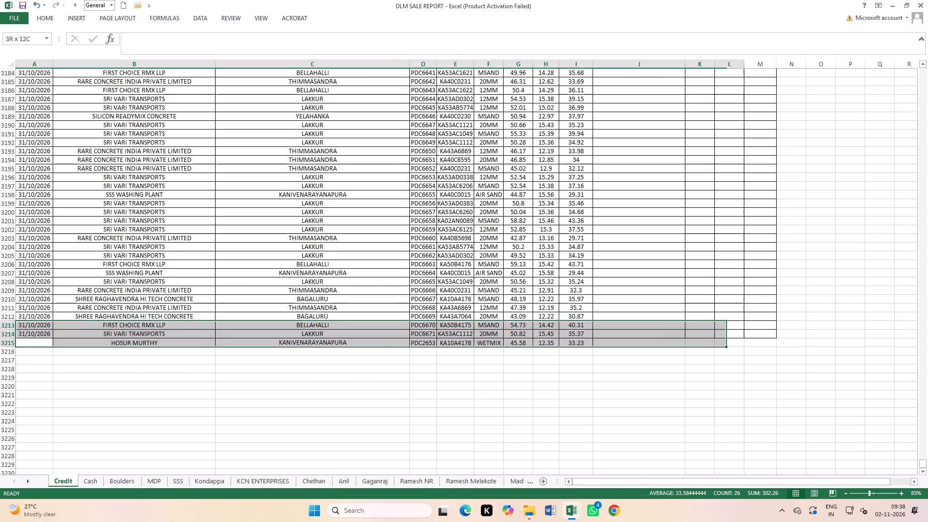
pyautogui.moveTo(773, 325); pyautogui.dragTo(770, 340)
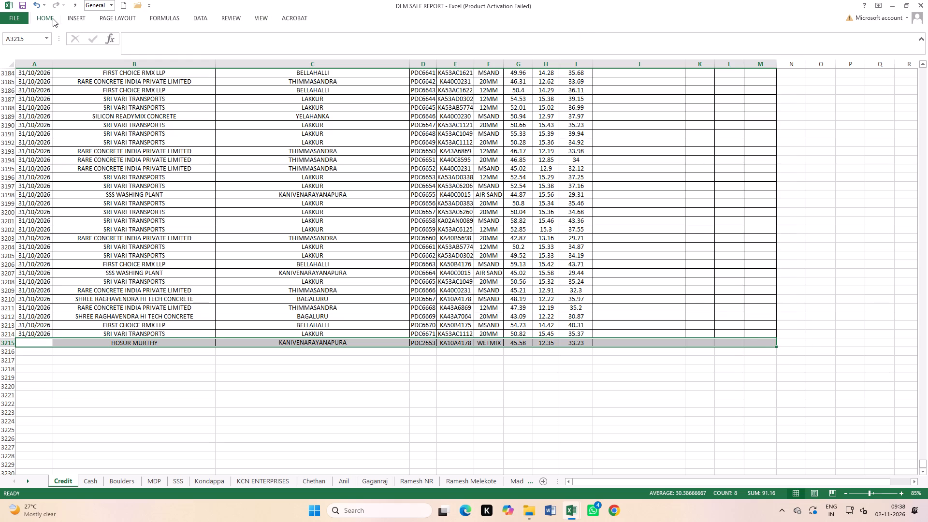
pyautogui.click(53, 18)
pyautogui.click(125, 53)
pyautogui.click(219, 262)
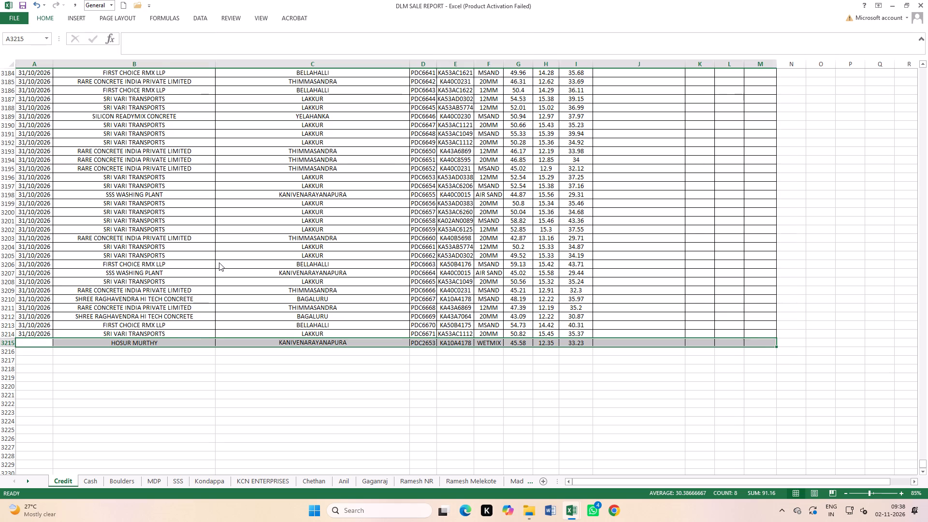
pyautogui.click(219, 262)
# Copy PDC2653's date, 27/10/2026, from the cash report into the Date column of the new Credit row.
pyautogui.hotkey('ctrl', 'Tab')
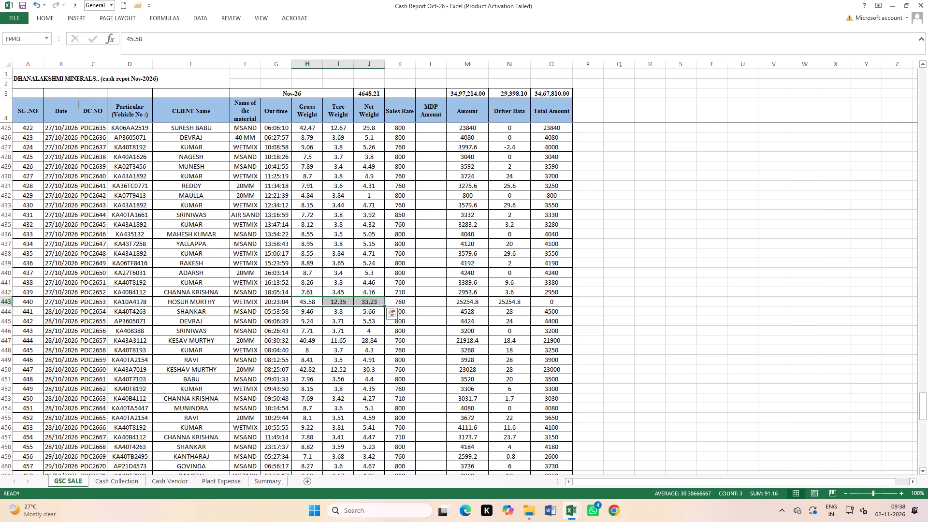
pyautogui.click(61, 300)
pyautogui.hotkey('ctrl', 'c')
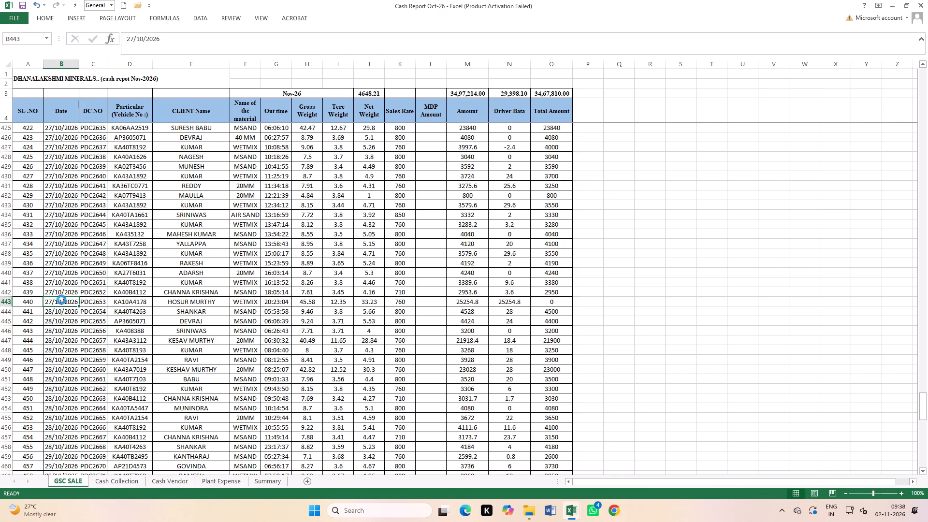
pyautogui.hotkey('ctrl', 'Tab')
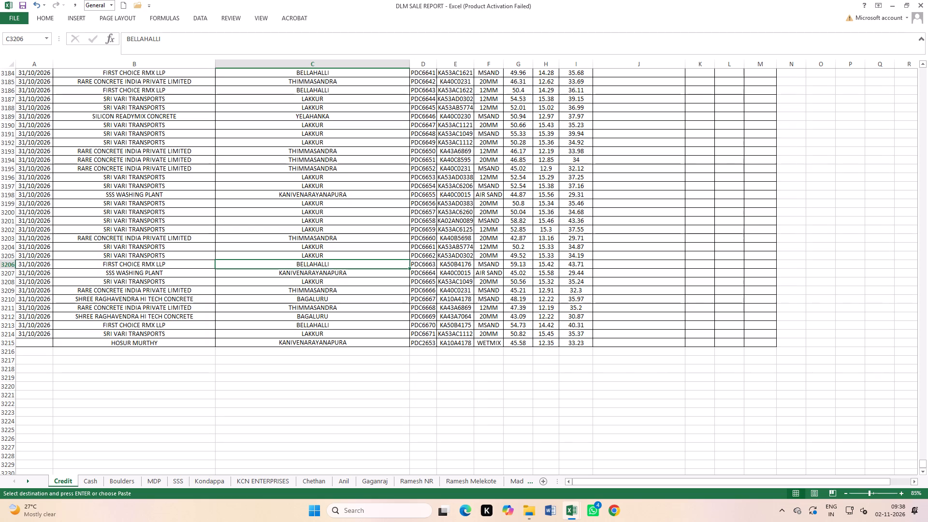
pyautogui.click(36, 343)
pyautogui.hotkey('ctrl', 'v')
# Delete the entire PDC2653 row from the GSC SALE sheet of Cash Report Oct-26.
pyautogui.hotkey('ctrl', 'Tab')
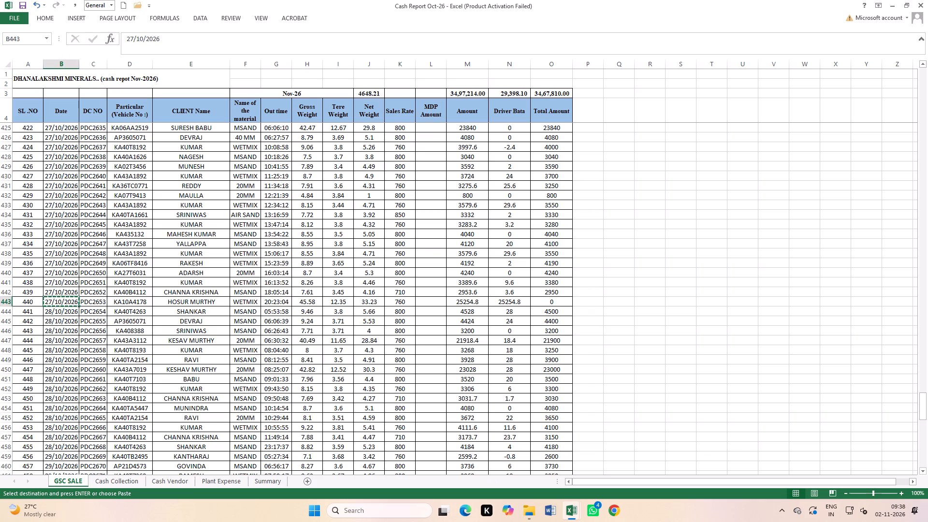
pyautogui.click(163, 337)
pyautogui.doubleClick(67, 303)
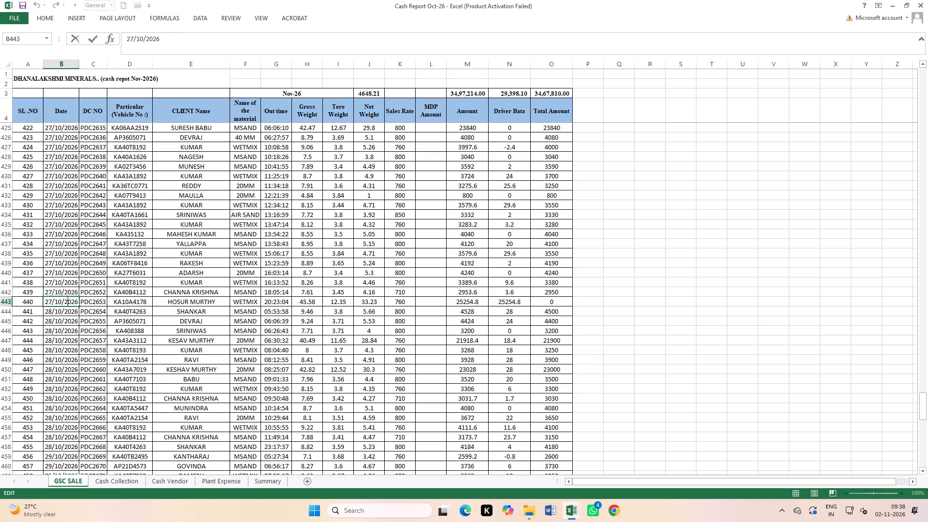
pyautogui.click(146, 317)
pyautogui.click(1, 301)
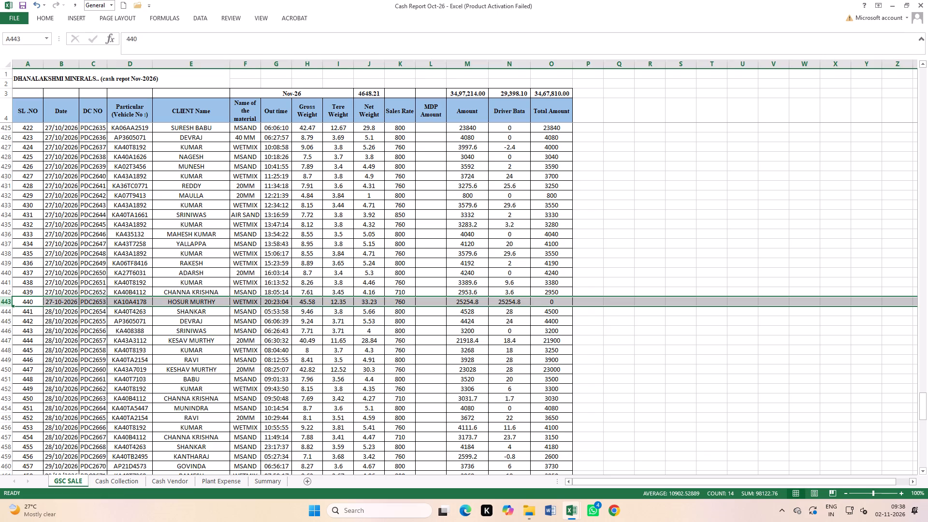
pyautogui.rightClick(79, 299)
pyautogui.click(103, 379)
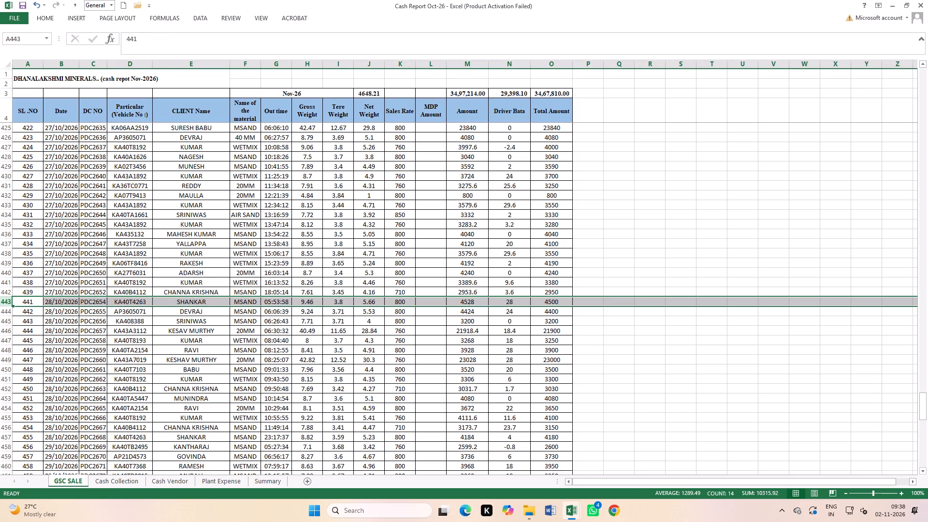
pyautogui.click(611, 232)
# Save the Cash Report Oct-26 workbook.
pyautogui.scroll(6, 442, 253)
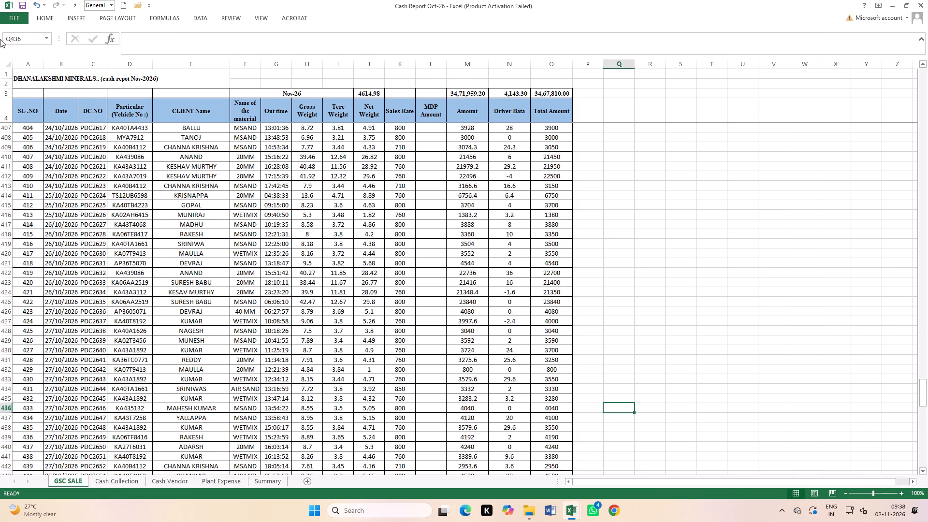
pyautogui.scroll(3, 0, 39)
pyautogui.doubleClick(24, 4)
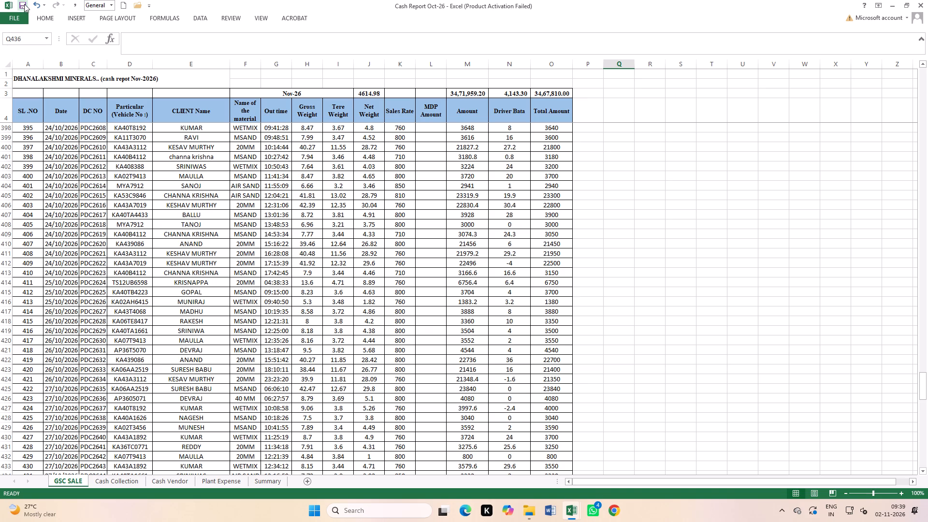
pyautogui.click(662, 218)
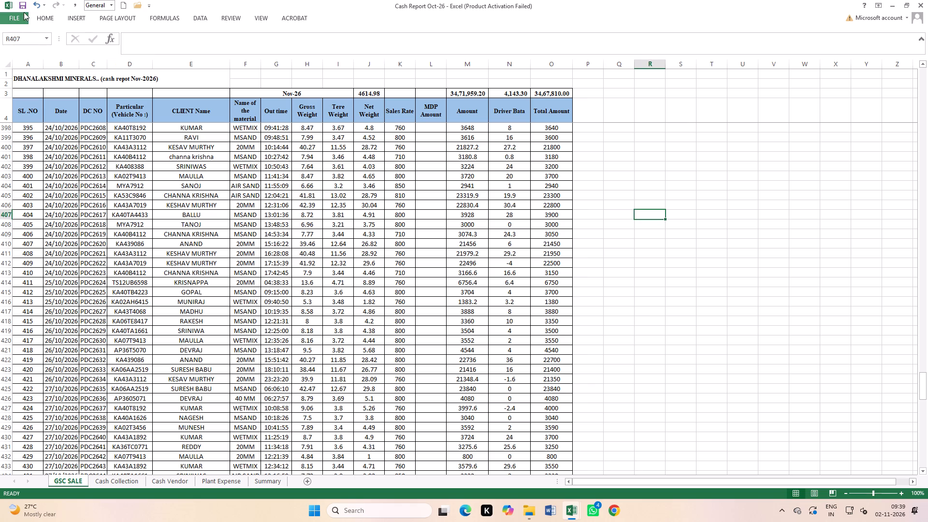
pyautogui.click(21, 2)
pyautogui.tripleClick(21, 4)
pyautogui.click(607, 259)
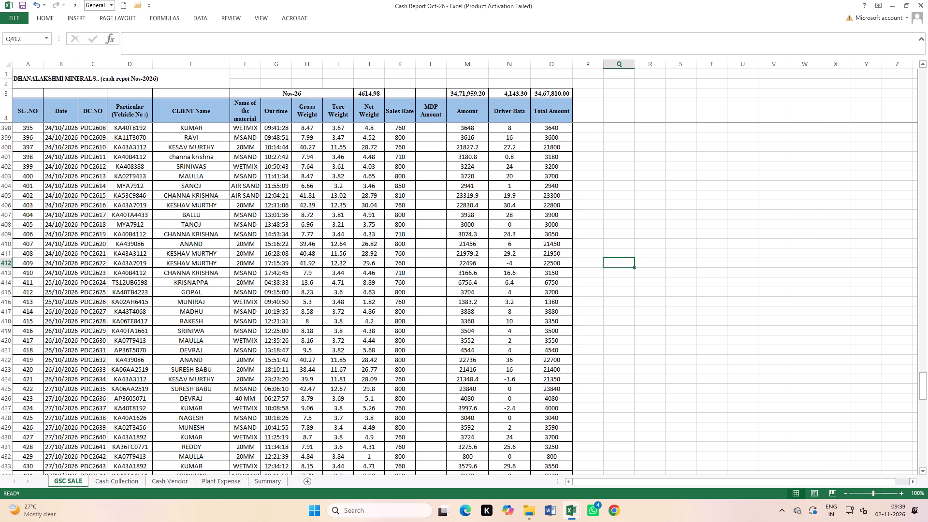
# In DLM SALE REPORT, add filters to the October header row, row 1966, on the Credit sheet.
pyautogui.hotkey('ctrl', 'Tab')
pyautogui.scroll(5, 304, 227)
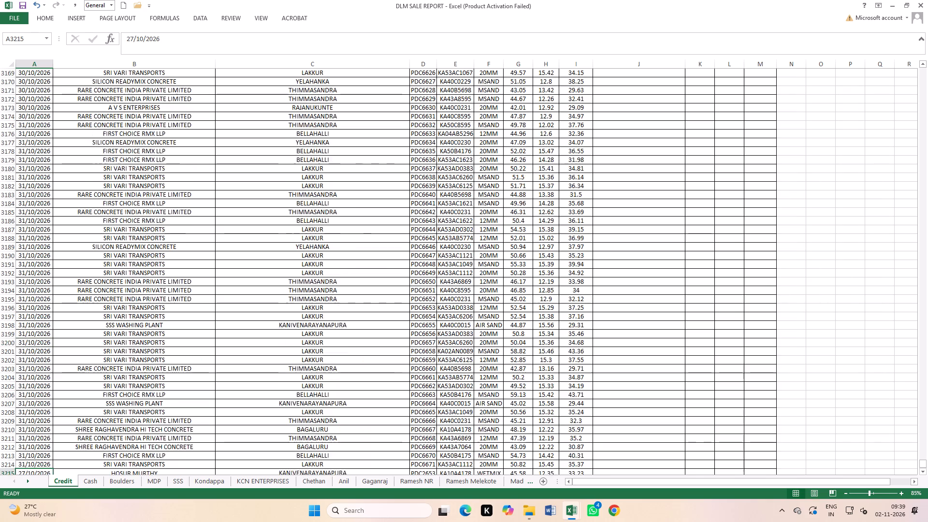
pyautogui.scroll(2, 304, 227)
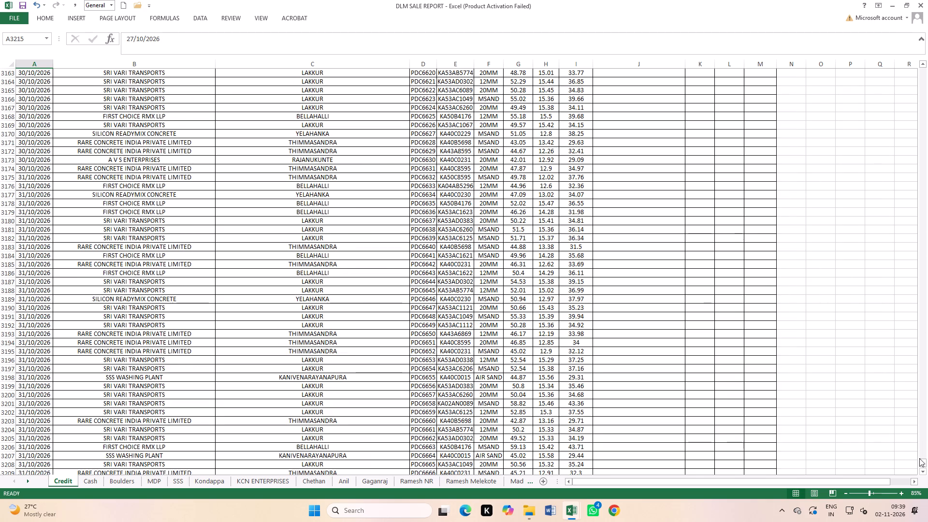
pyautogui.moveTo(921, 461); pyautogui.dragTo(927, 410)
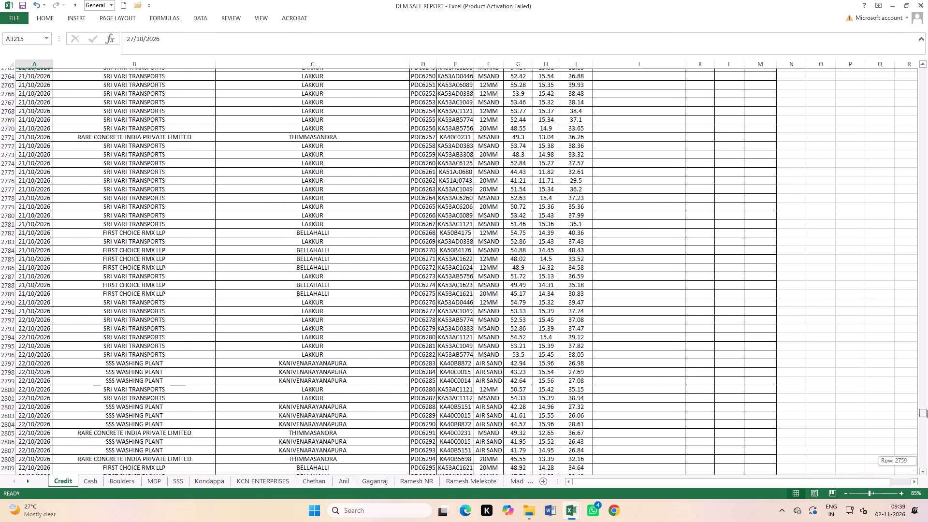
pyautogui.moveTo(927, 410); pyautogui.dragTo(927, 371)
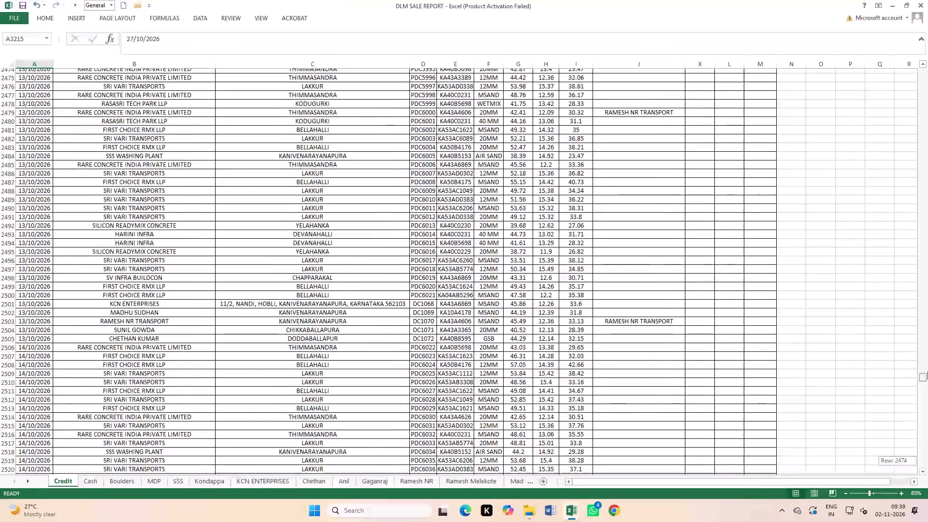
pyautogui.moveTo(927, 371); pyautogui.dragTo(927, 348)
pyautogui.scroll(10, 269, 396)
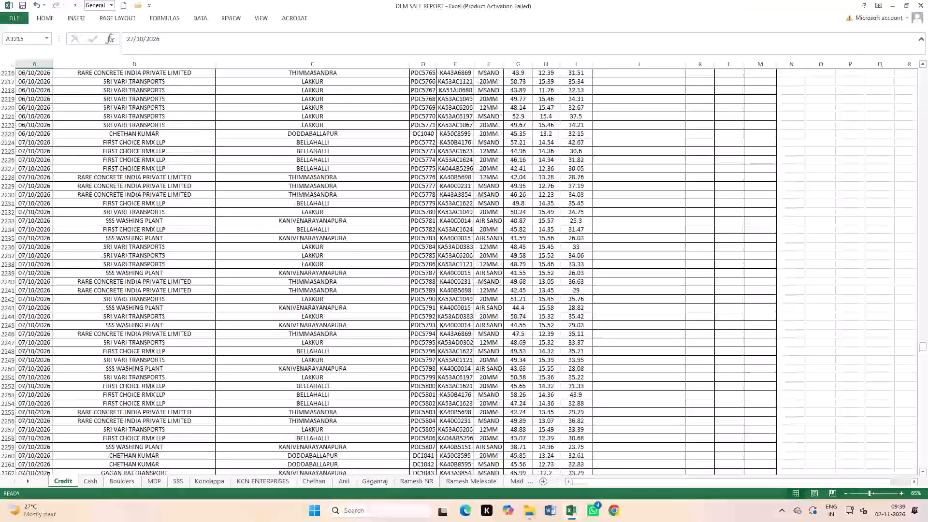
pyautogui.scroll(20, 231, 396)
pyautogui.scroll(20, 231, 396)
pyautogui.scroll(8, 231, 396)
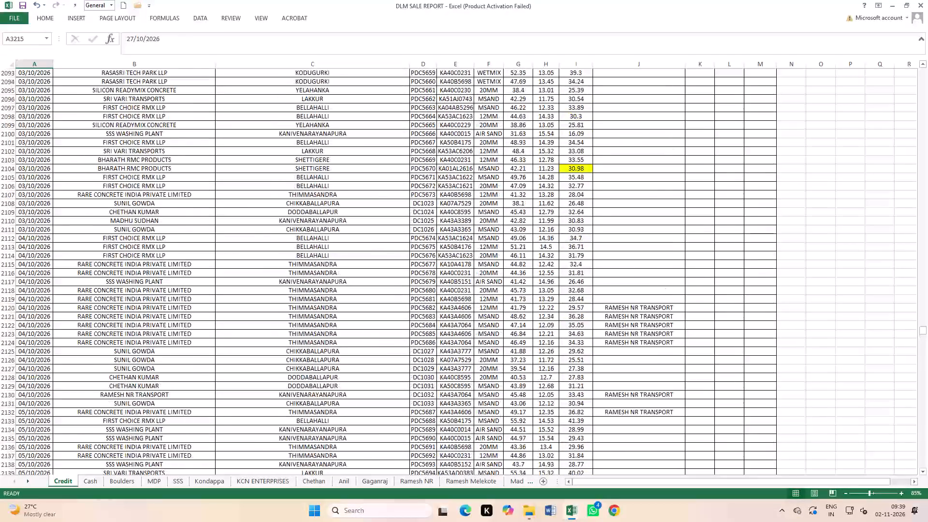
pyautogui.scroll(20, 225, 395)
pyautogui.scroll(20, 225, 395)
pyautogui.scroll(8, 225, 395)
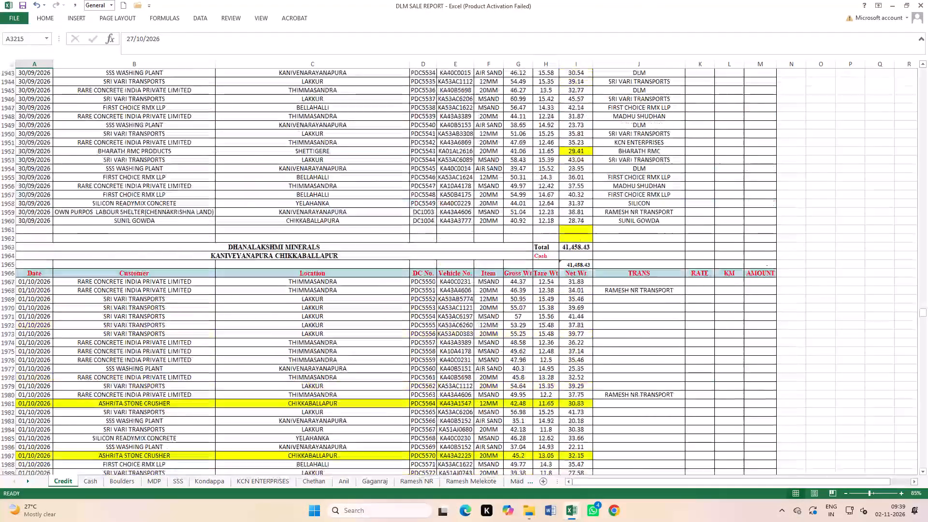
pyautogui.scroll(2, 230, 401)
pyautogui.scroll(-4, 230, 401)
pyautogui.click(3, 298)
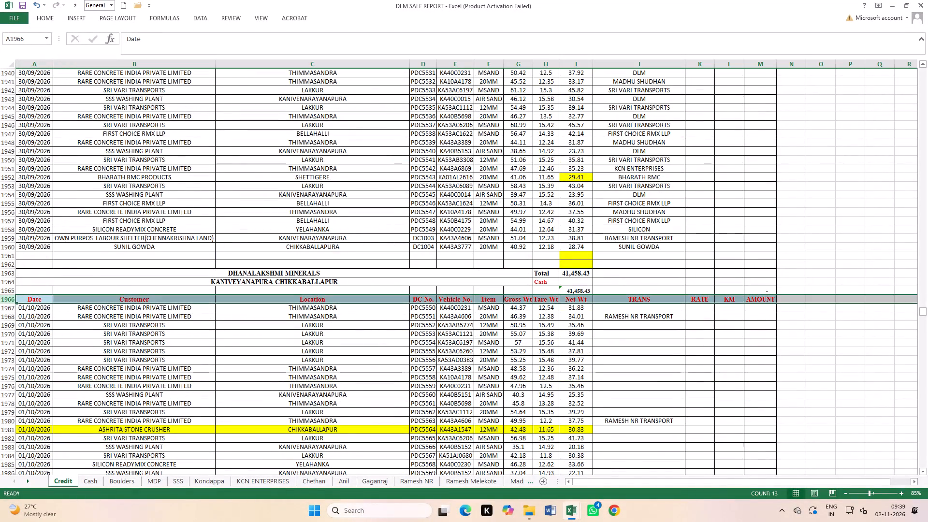
pyautogui.click(197, 18)
pyautogui.click(253, 37)
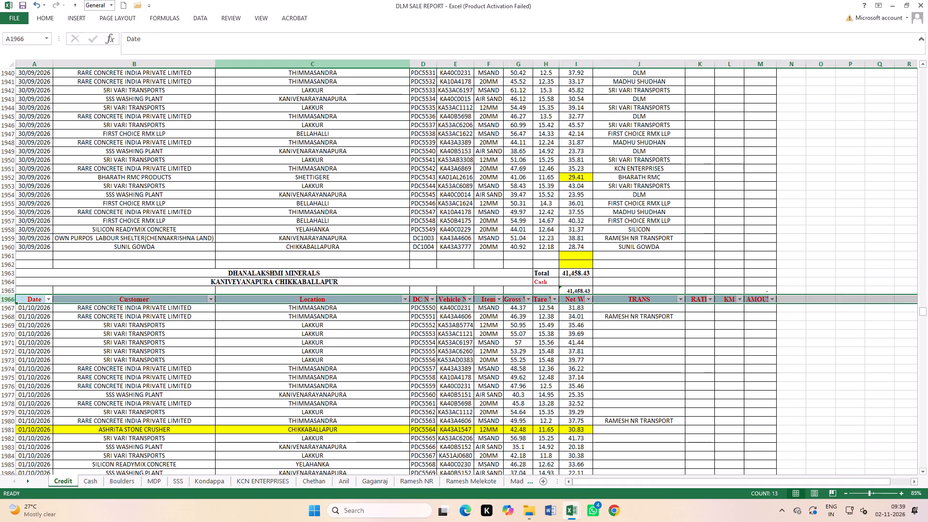
pyautogui.click(299, 348)
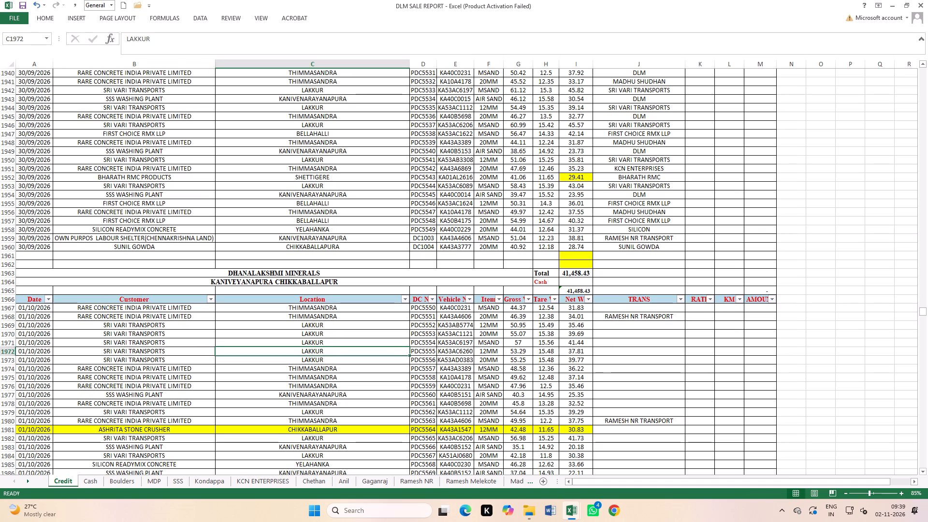
# Sort the October Credit records by Date from A to Z.
pyautogui.click(43, 299)
pyautogui.click(45, 301)
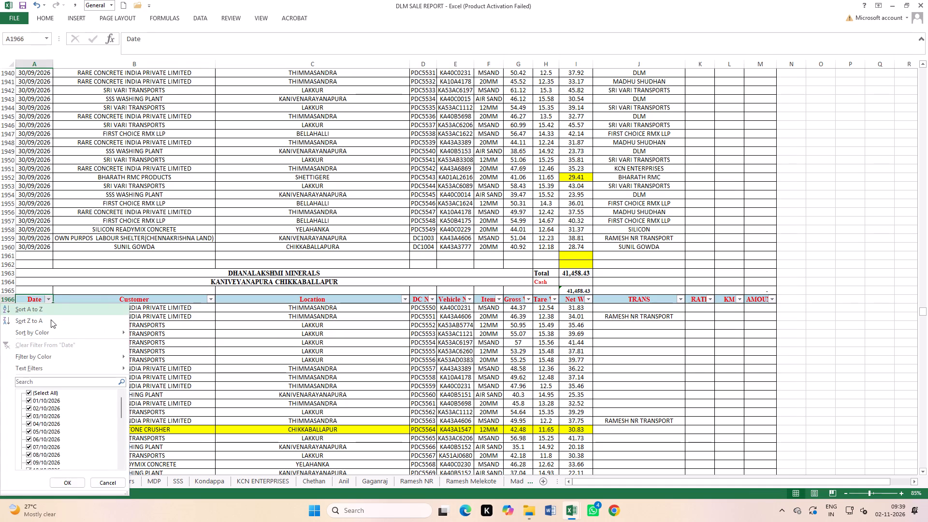
pyautogui.click(39, 311)
pyautogui.click(193, 346)
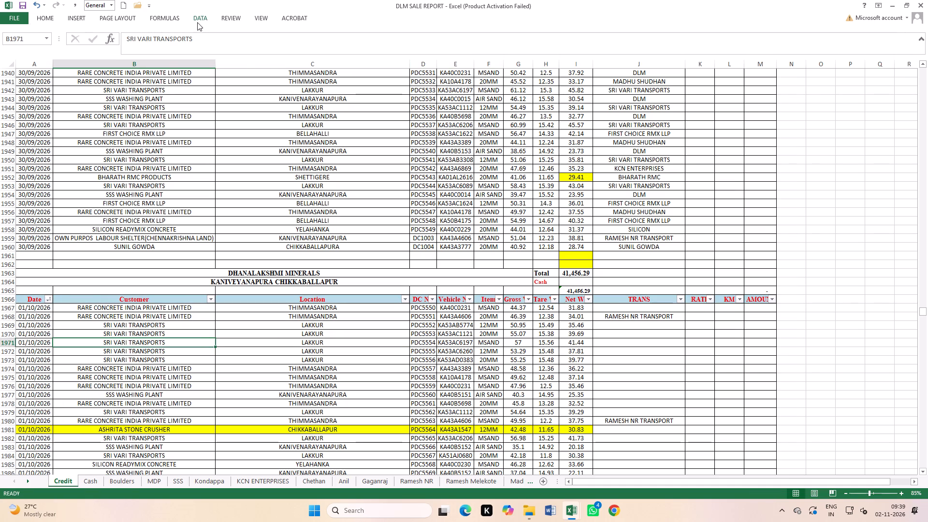
# Remove the filters from the October header row.
pyautogui.click(197, 22)
pyautogui.click(262, 44)
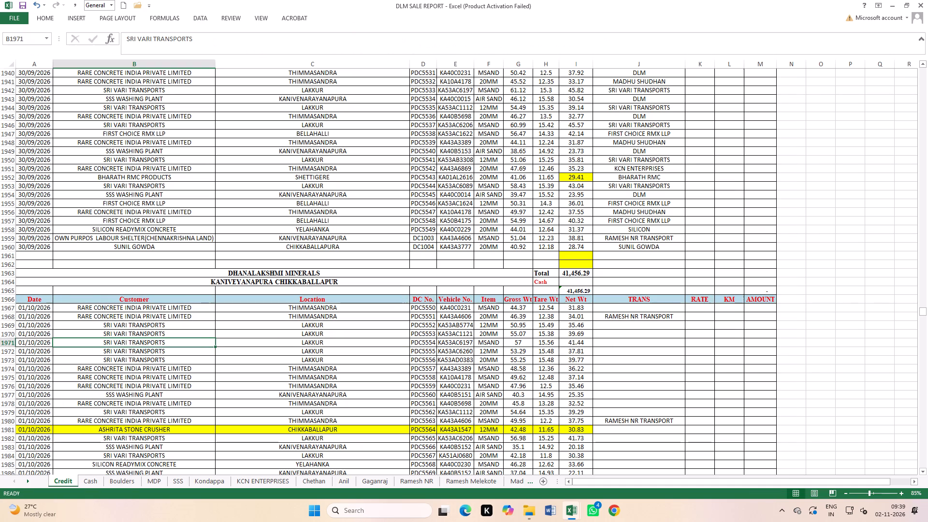
pyautogui.click(669, 364)
# Extend the October Net Wt sum in I1965 to include the last record: =SUM(I1967:I3215).
pyautogui.doubleClick(581, 289)
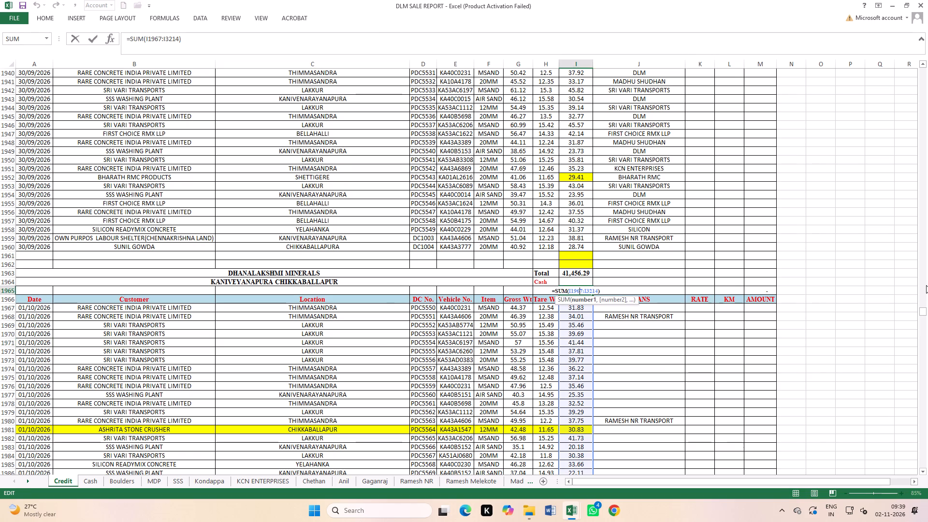
pyautogui.moveTo(923, 308); pyautogui.dragTo(927, 487)
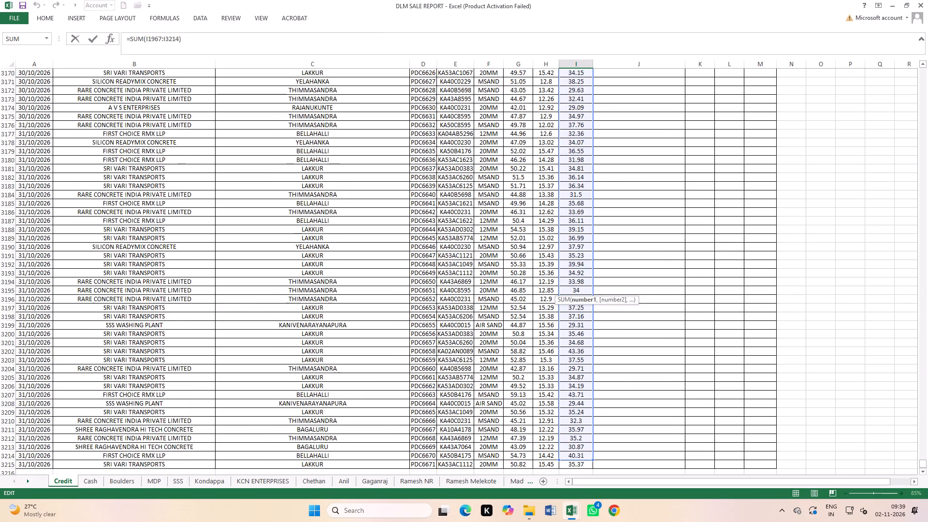
pyautogui.scroll(-5, 582, 431)
pyautogui.moveTo(591, 329); pyautogui.dragTo(593, 336)
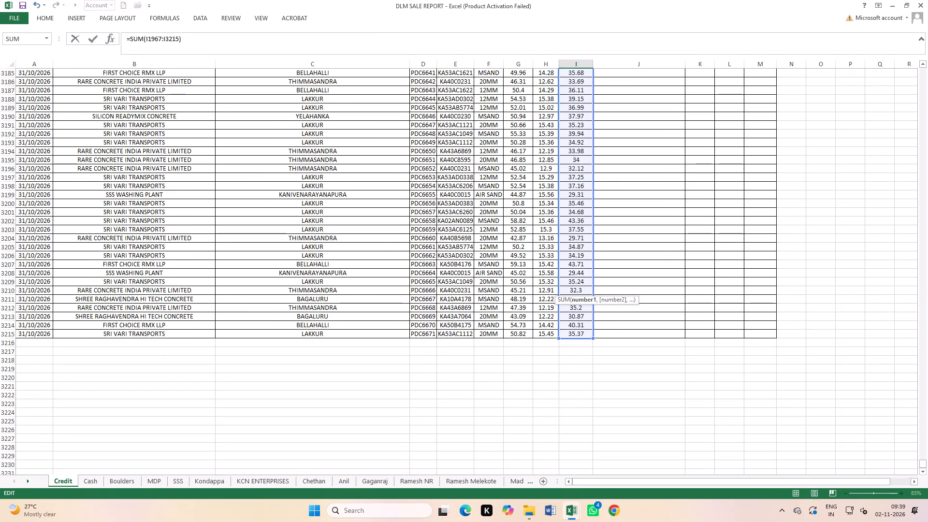
pyautogui.press('Return')
pyautogui.scroll(4, 593, 306)
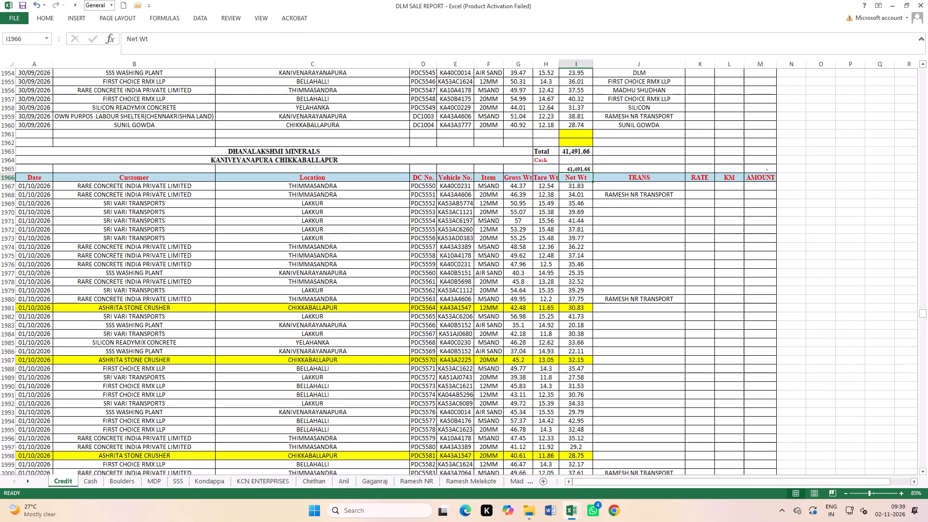
pyautogui.click(720, 320)
# Enter 4614.98 as the October Cash weight in I1964, below the Total.
pyautogui.click(580, 159)
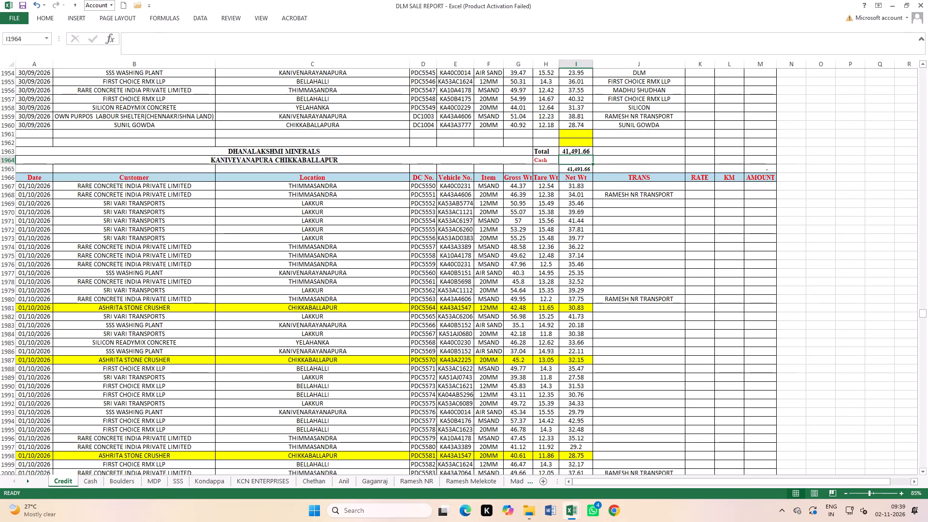
pyautogui.write('4614.98')
pyautogui.press('Return')
# Save the DLM SALE REPORT workbook.
pyautogui.click(666, 273)
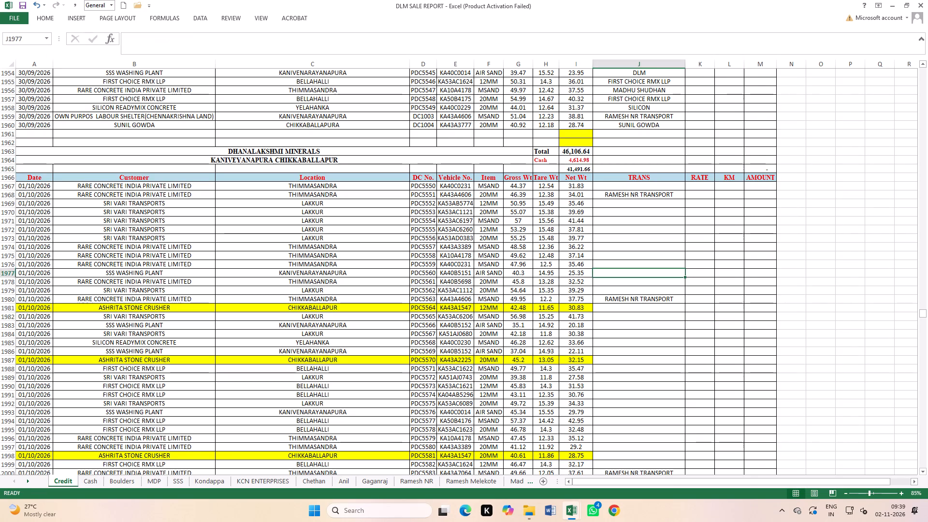
pyautogui.doubleClick(22, 2)
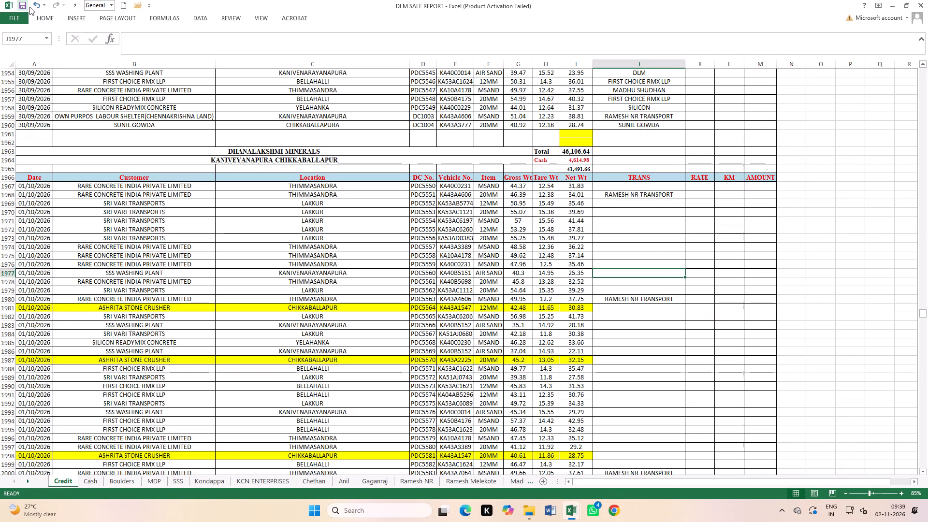
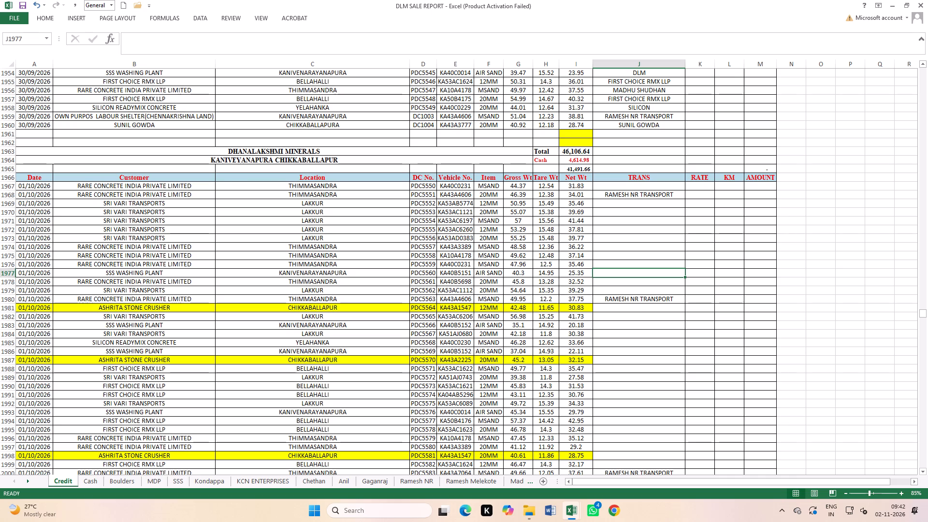
# Add filters to the October header row 1966 and filter the Customer column by KAN.
pyautogui.scroll(1, 557, 243)
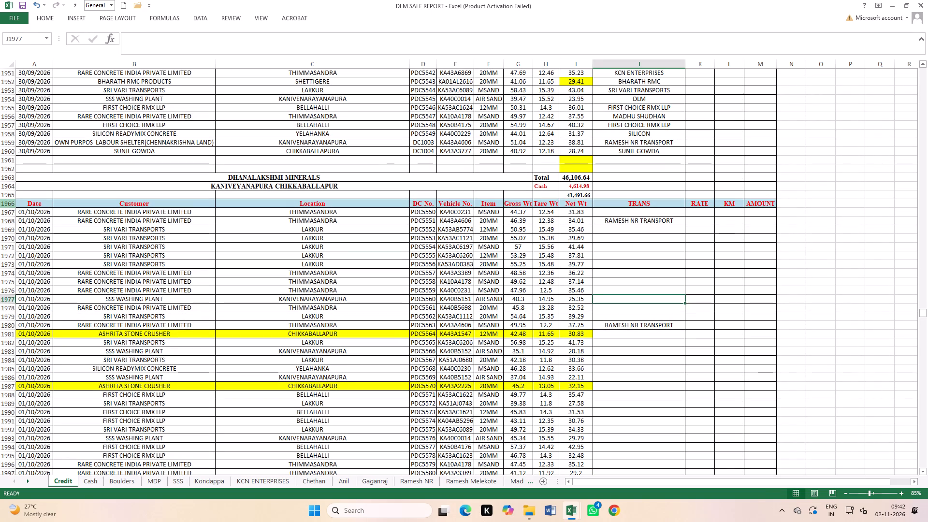
pyautogui.click(0, 205)
pyautogui.click(206, 17)
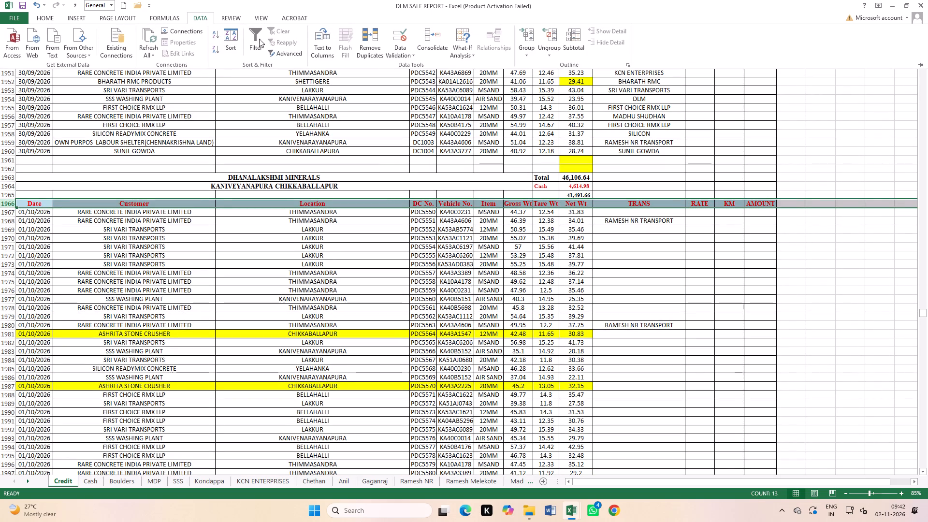
pyautogui.click(259, 36)
pyautogui.click(348, 357)
pyautogui.click(210, 200)
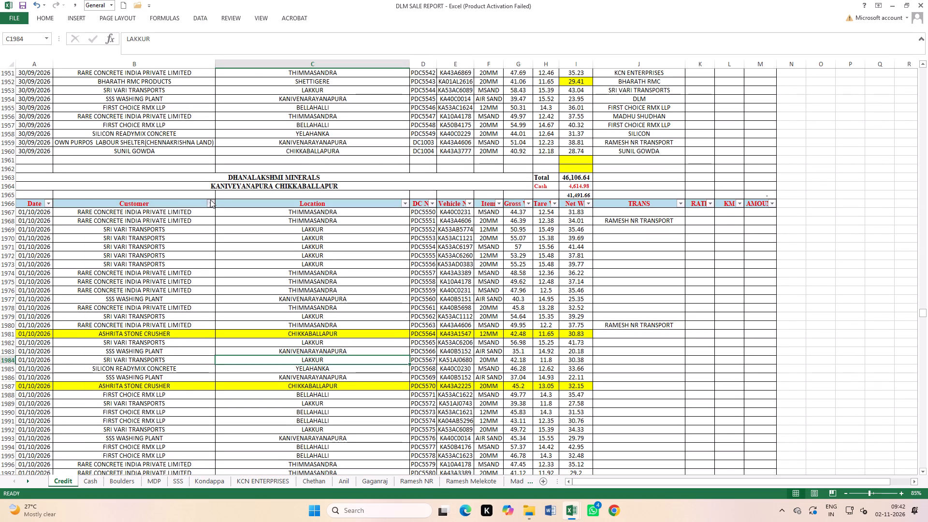
pyautogui.click(167, 282)
pyautogui.click(175, 284)
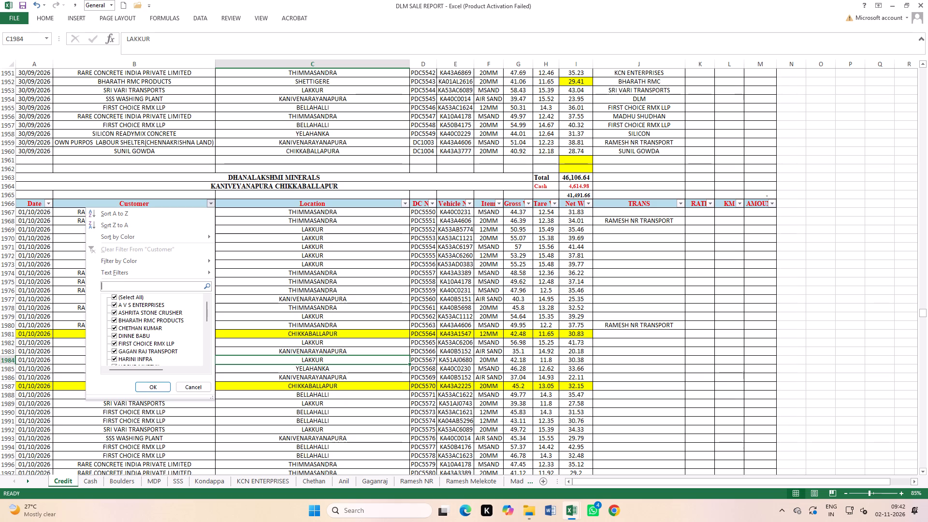
pyautogui.write('KA')
pyautogui.press('n')
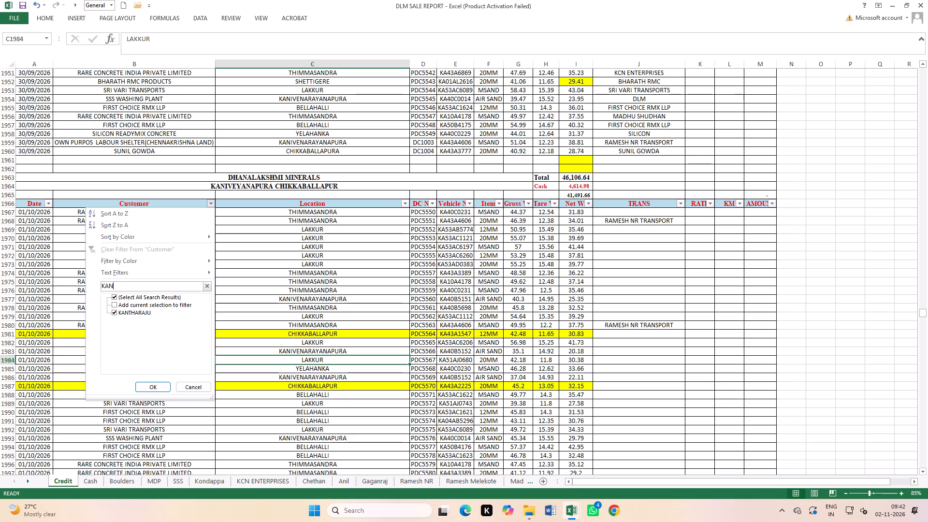
pyautogui.click(148, 387)
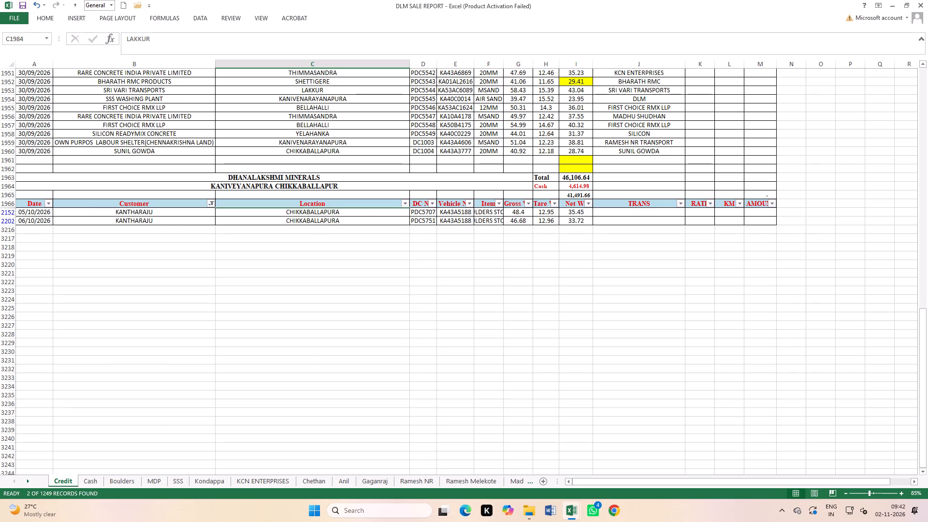
# Remove the filters from the October header row.
pyautogui.scroll(6, 143, 320)
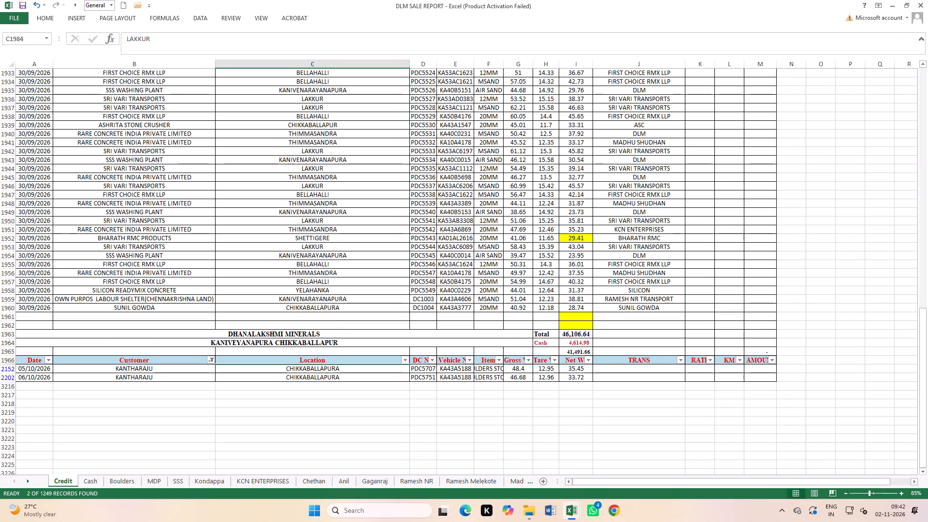
pyautogui.click(206, 22)
pyautogui.click(262, 44)
pyautogui.scroll(-4, 27, 419)
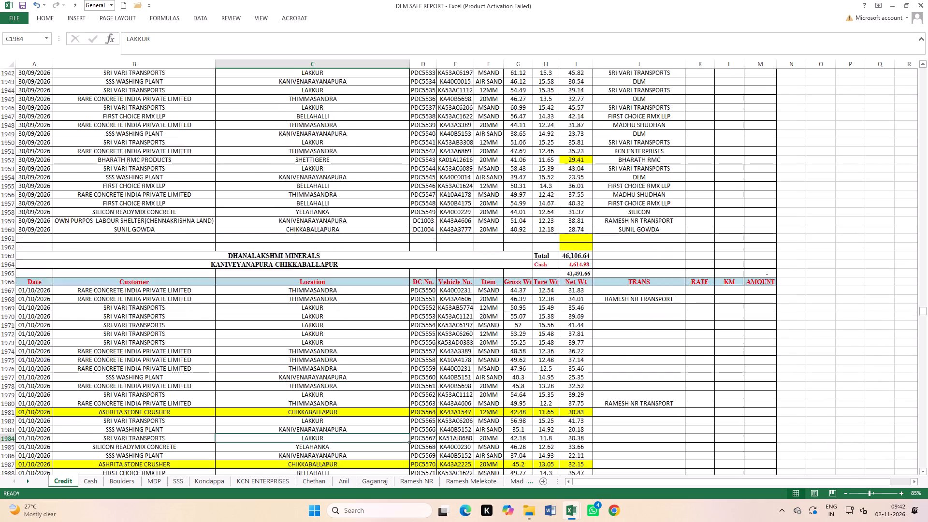
pyautogui.scroll(-2, 52, 408)
pyautogui.scroll(-13, 96, 371)
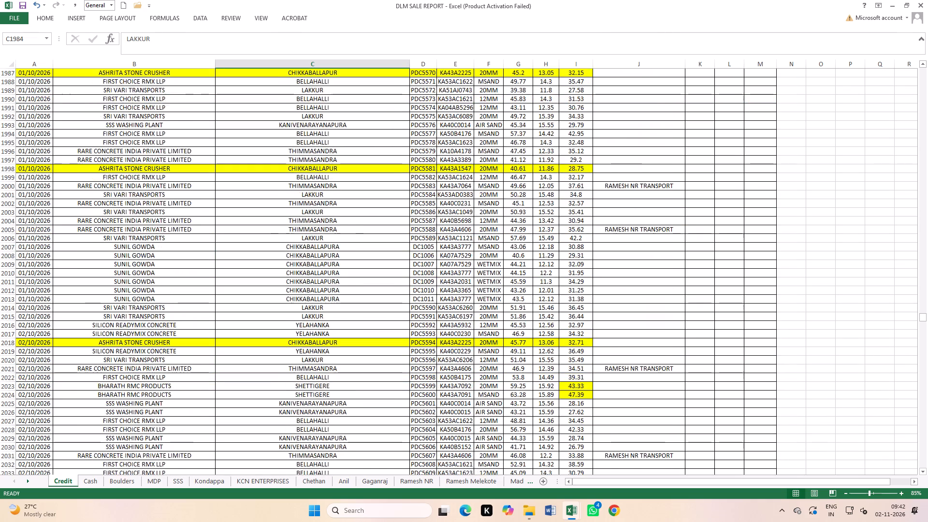
pyautogui.scroll(-20, 93, 370)
pyautogui.scroll(-20, 93, 370)
pyautogui.scroll(-9, 93, 370)
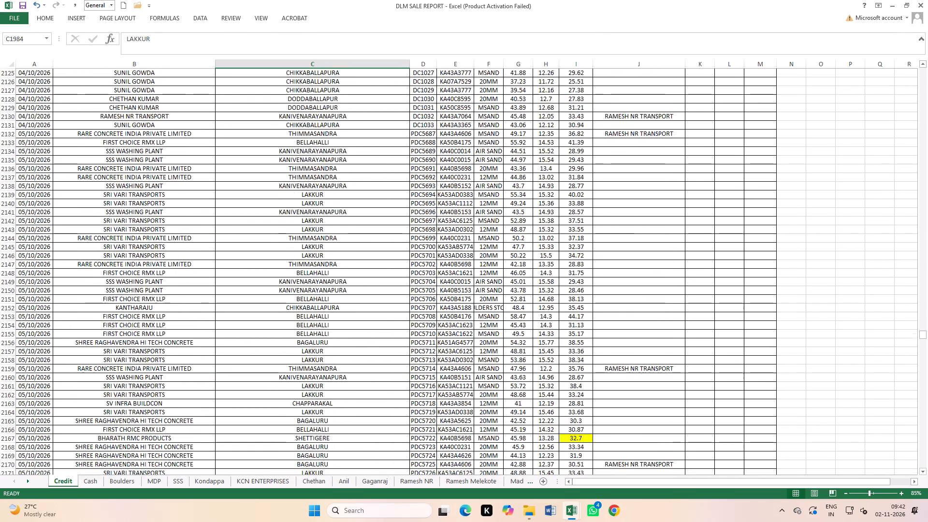
pyautogui.scroll(-2, 108, 377)
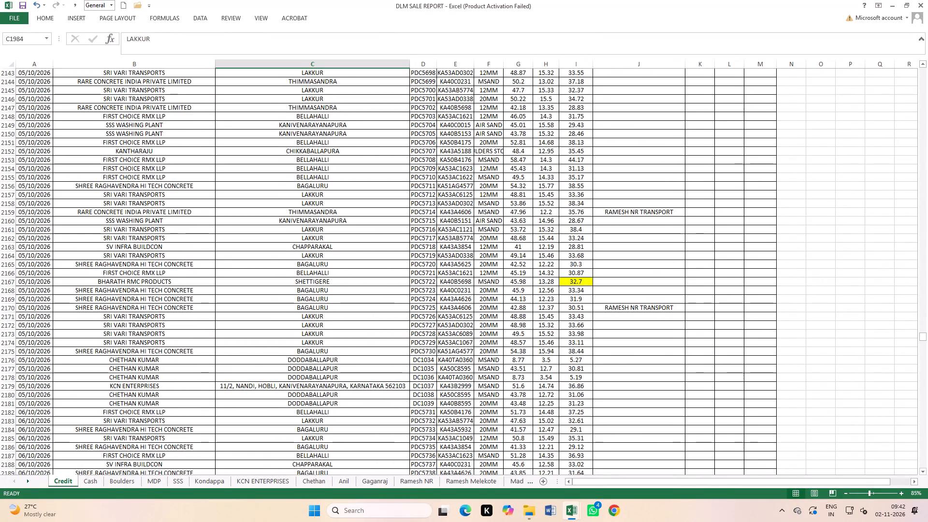
pyautogui.click(0, 150)
pyautogui.rightClick(108, 151)
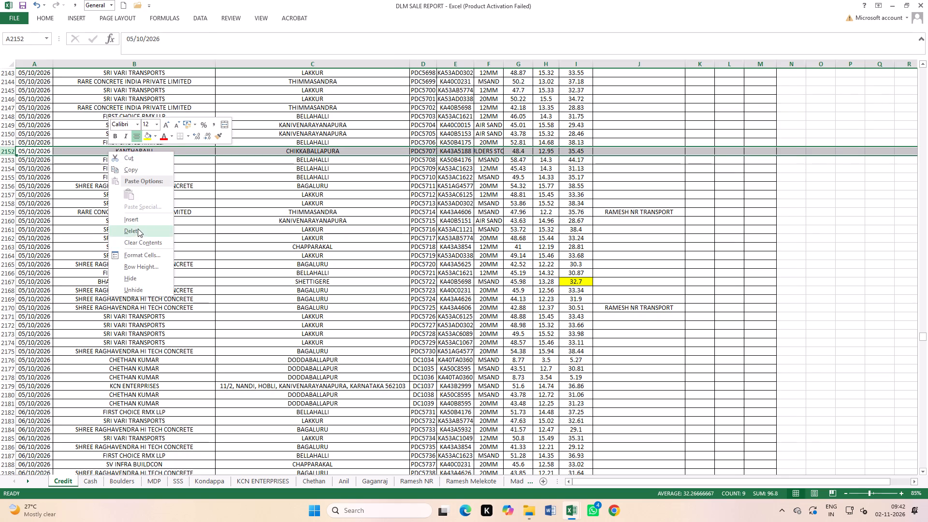
pyautogui.click(138, 228)
pyautogui.scroll(-9, 154, 257)
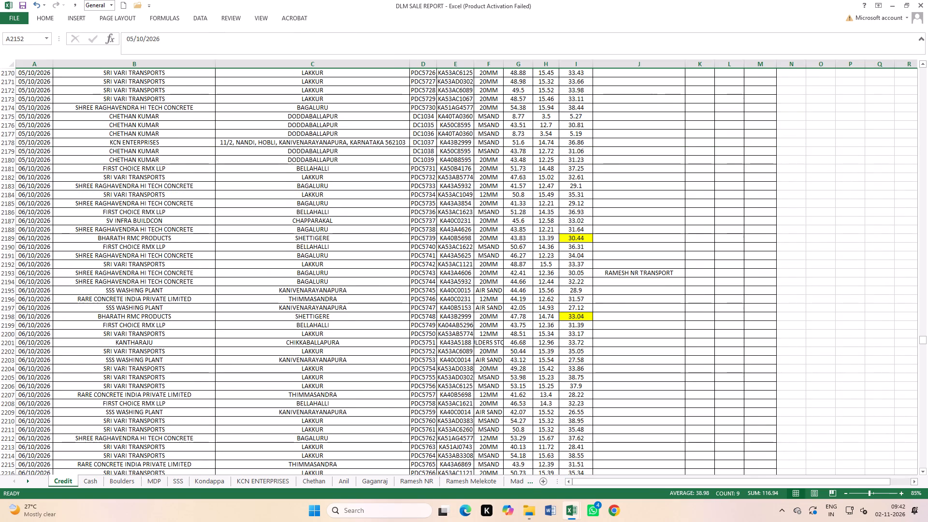
pyautogui.click(4, 342)
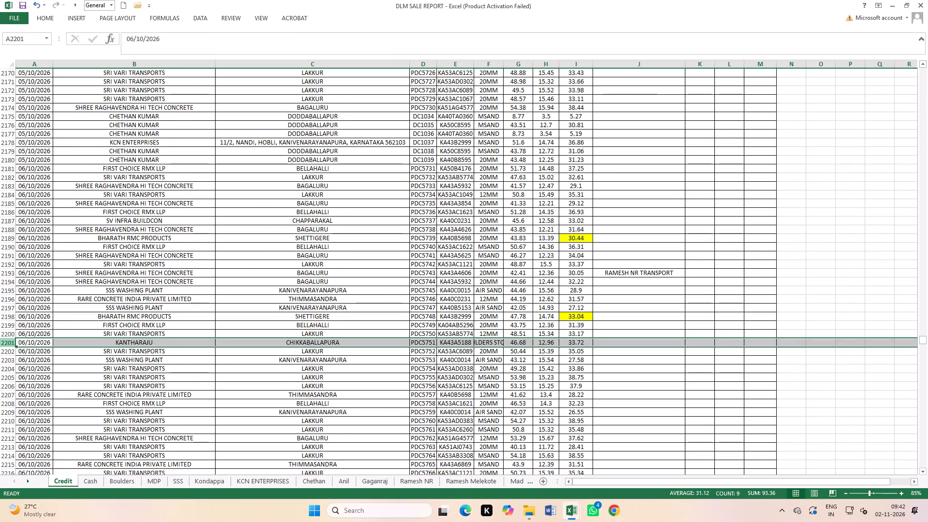
pyautogui.rightClick(102, 343)
pyautogui.click(132, 423)
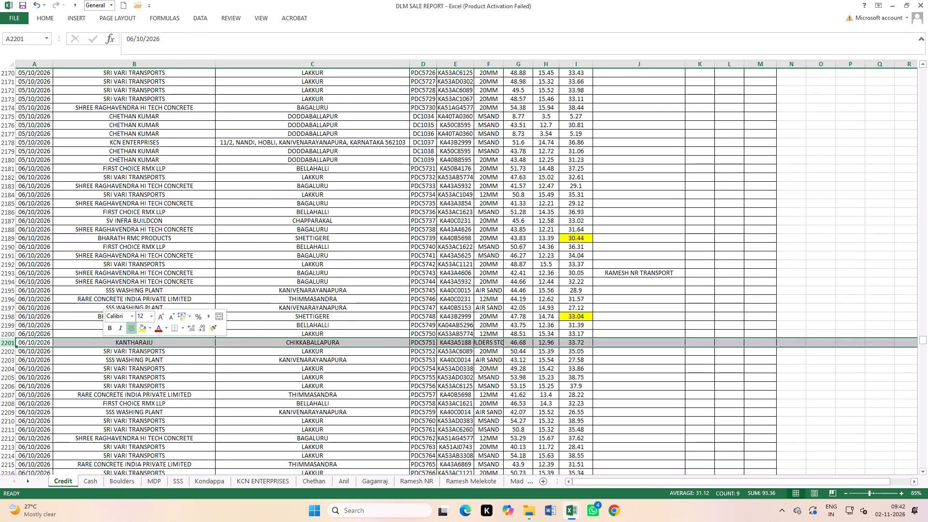
pyautogui.click(290, 290)
# Save the DLM SALE REPORT workbook.
pyautogui.doubleClick(20, 1)
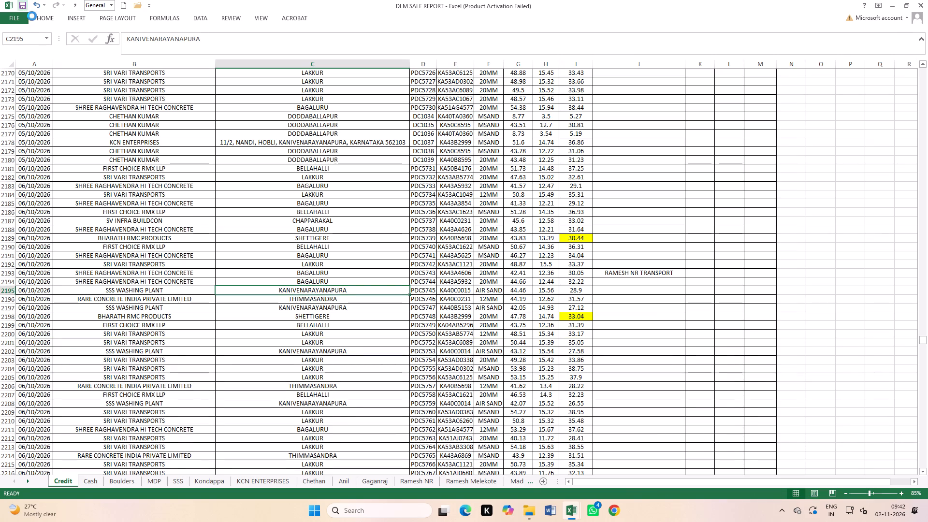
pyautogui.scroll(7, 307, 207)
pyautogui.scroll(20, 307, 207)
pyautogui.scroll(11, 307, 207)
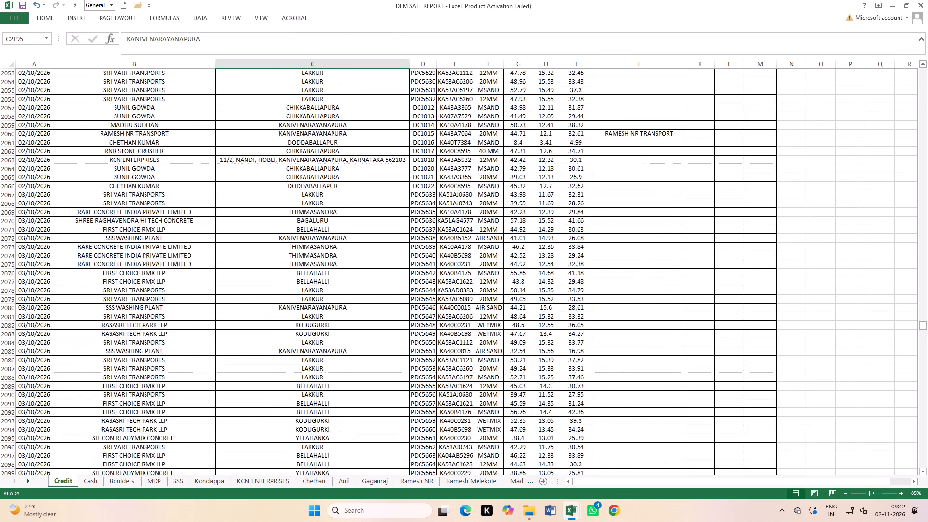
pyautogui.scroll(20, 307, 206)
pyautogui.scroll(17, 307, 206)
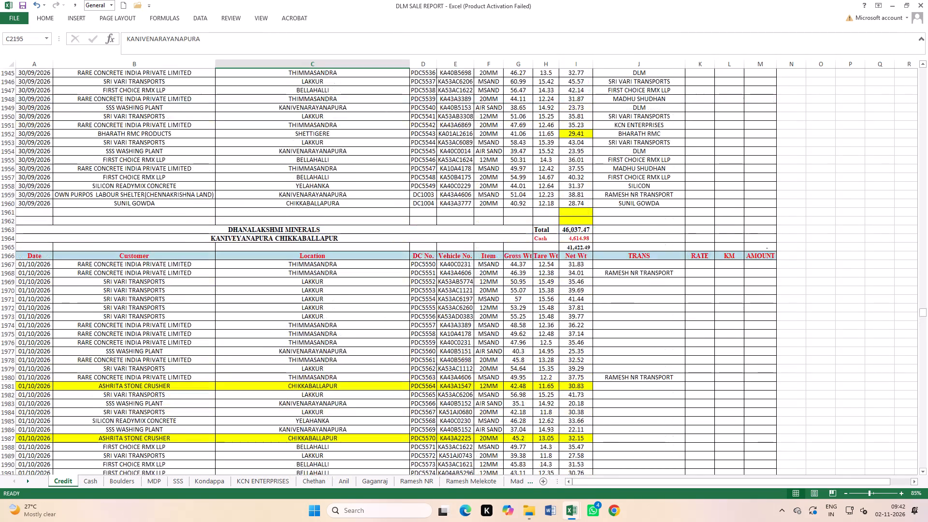
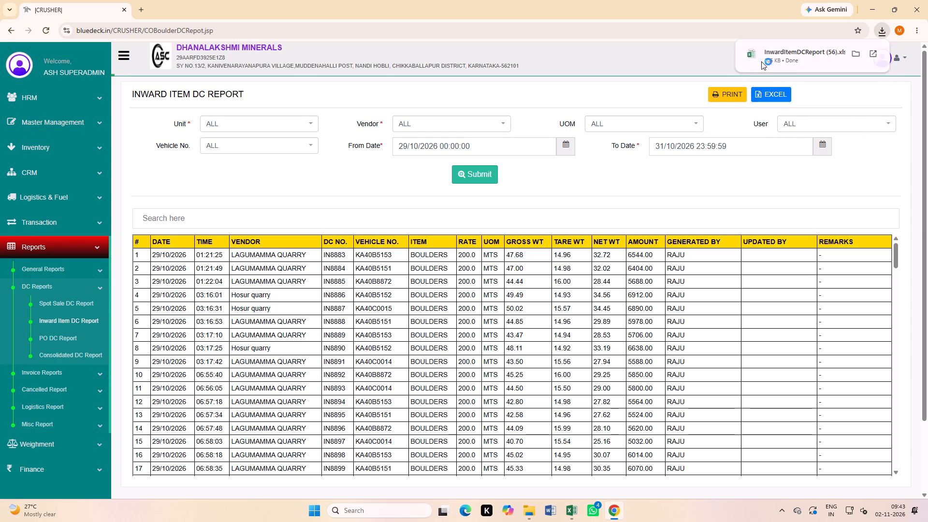
# Enable editing in the downloaded InwardItemDCReport (56) workbook covering 29/10/2026 to 31/10/2026.
pyautogui.click(410, 38)
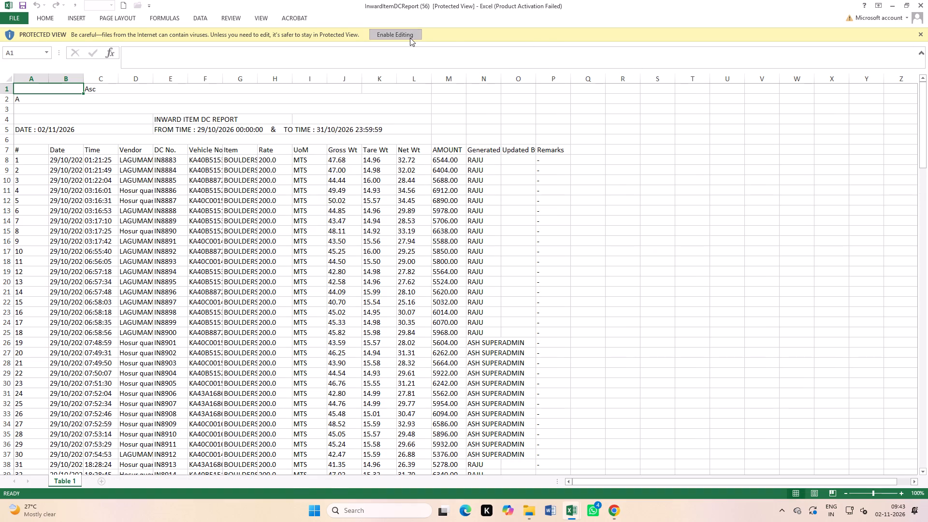
pyautogui.click(580, 306)
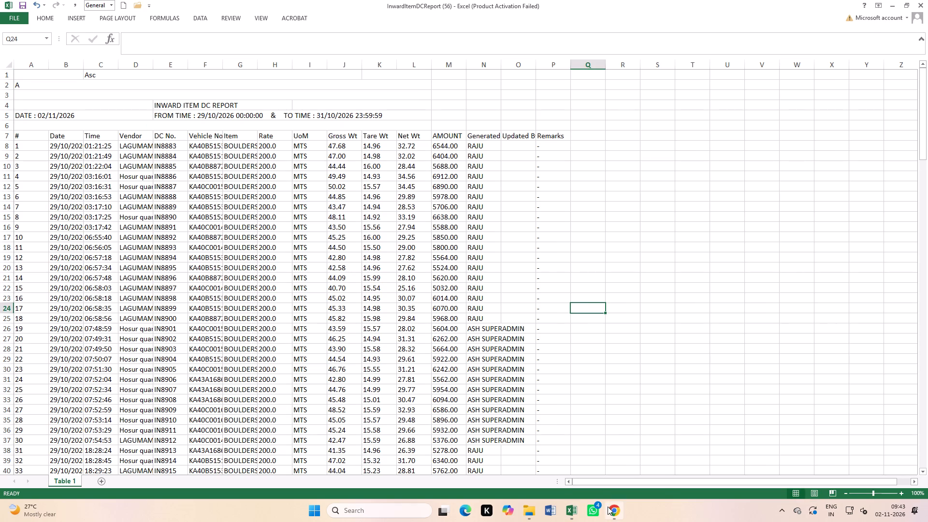
# Switch to Chrome and generate the Inward Item DC Report for vendor Byregowda with the from date 01/10/2026.
pyautogui.click(621, 462)
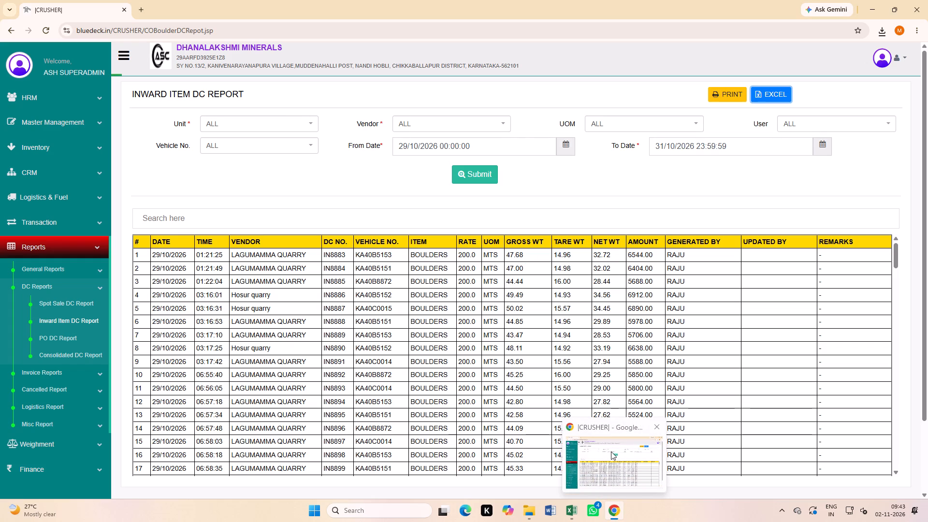
pyautogui.click(611, 458)
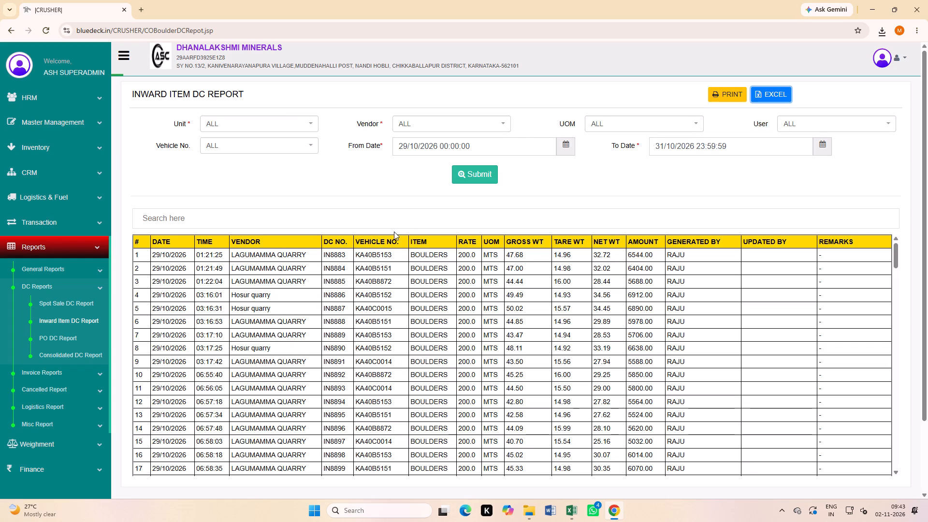
pyautogui.click(419, 122)
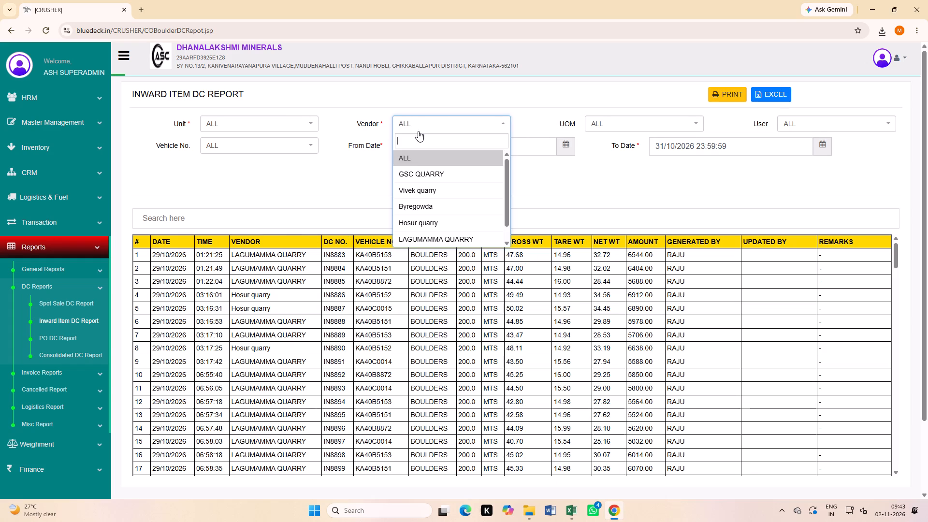
pyautogui.click(415, 205)
pyautogui.click(561, 140)
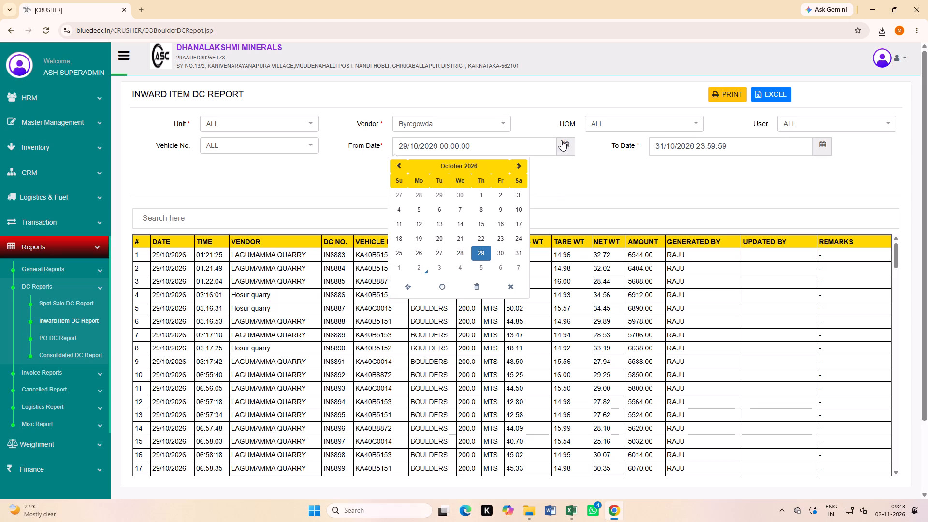
pyautogui.click(479, 194)
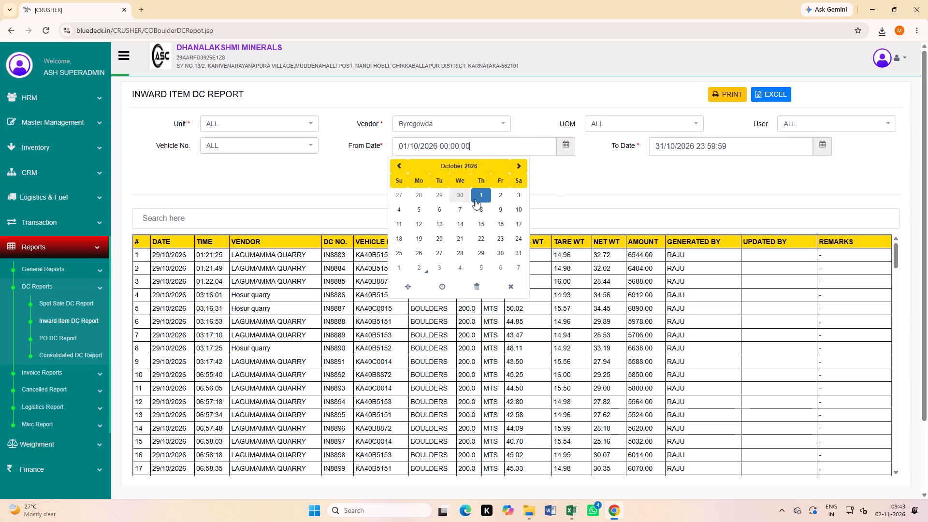
pyautogui.click(590, 194)
pyautogui.click(472, 174)
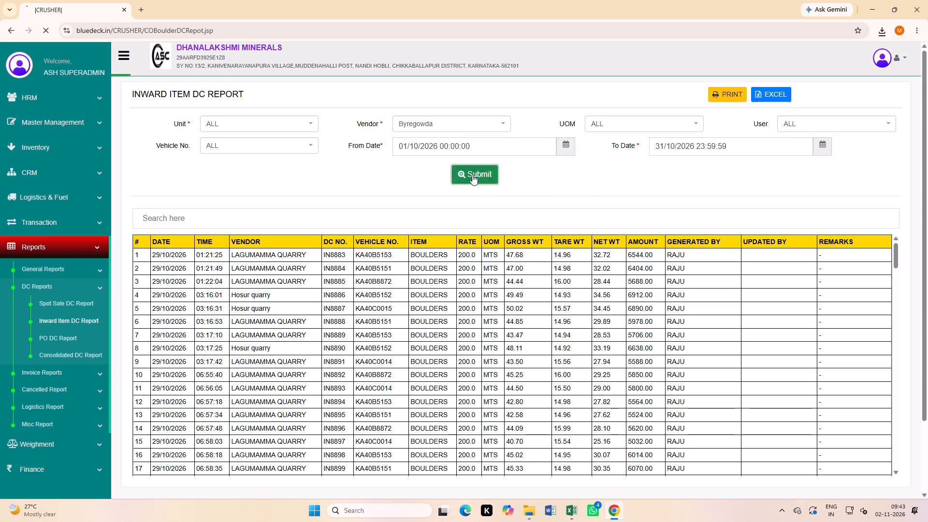
# Export the Byregowda report to Excel, enable editing in the downloaded workbook, and close it.
pyautogui.click(781, 96)
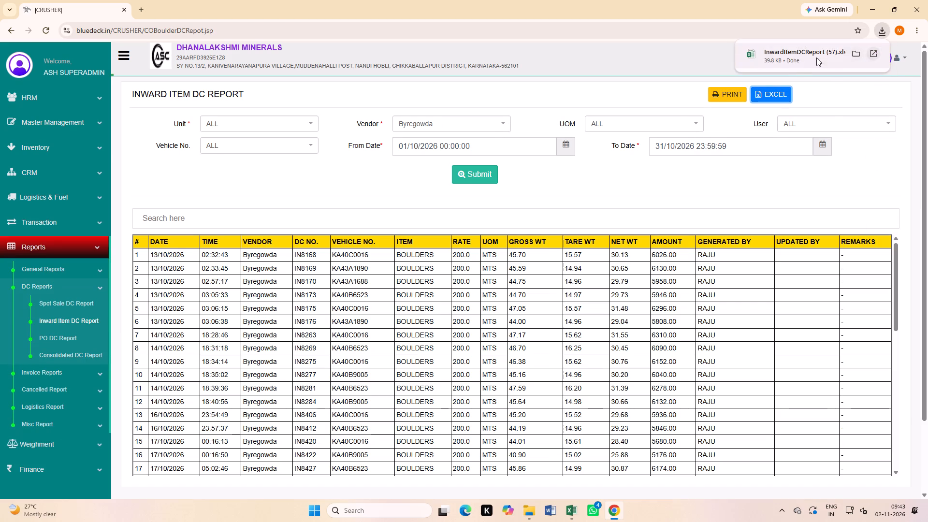
pyautogui.click(795, 55)
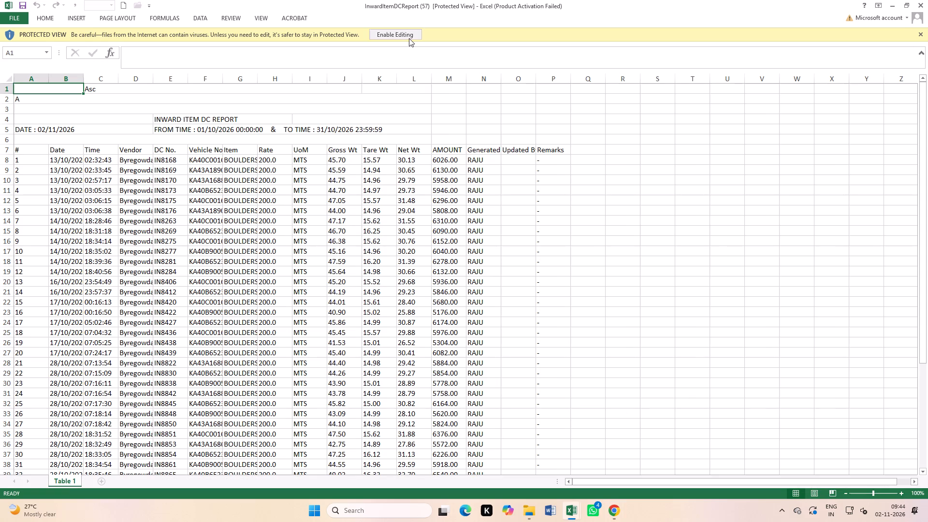
pyautogui.click(407, 34)
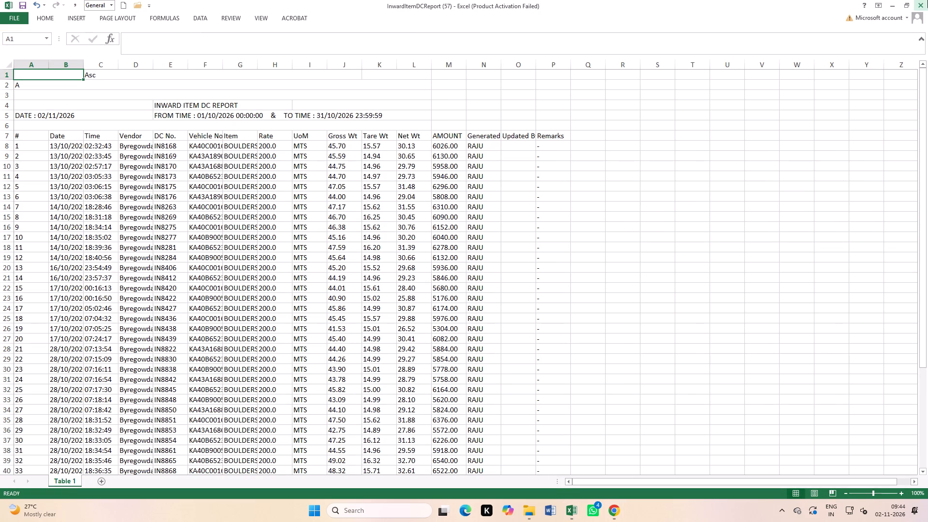
pyautogui.click(927, 0)
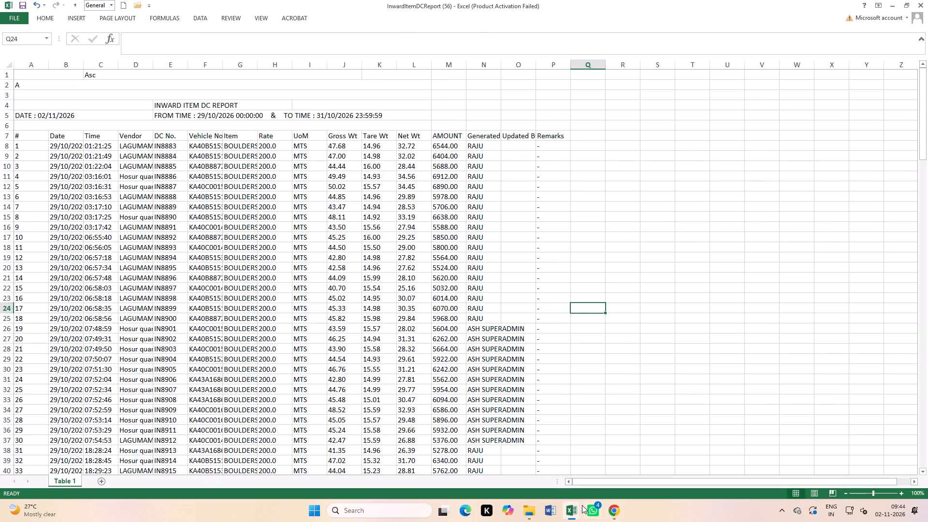
# Open InwardItemDCReport (57) from the Downloads folder to check it, and close it again.
pyautogui.click(536, 514)
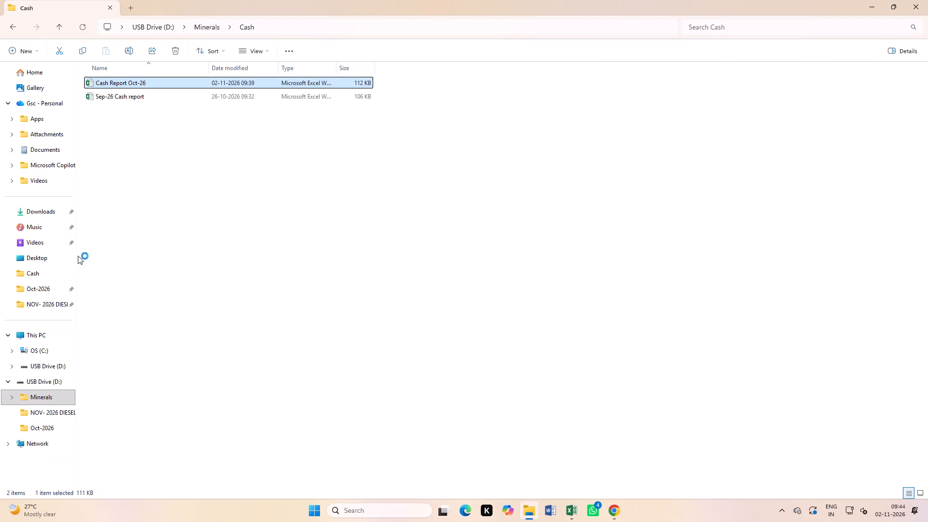
pyautogui.click(41, 213)
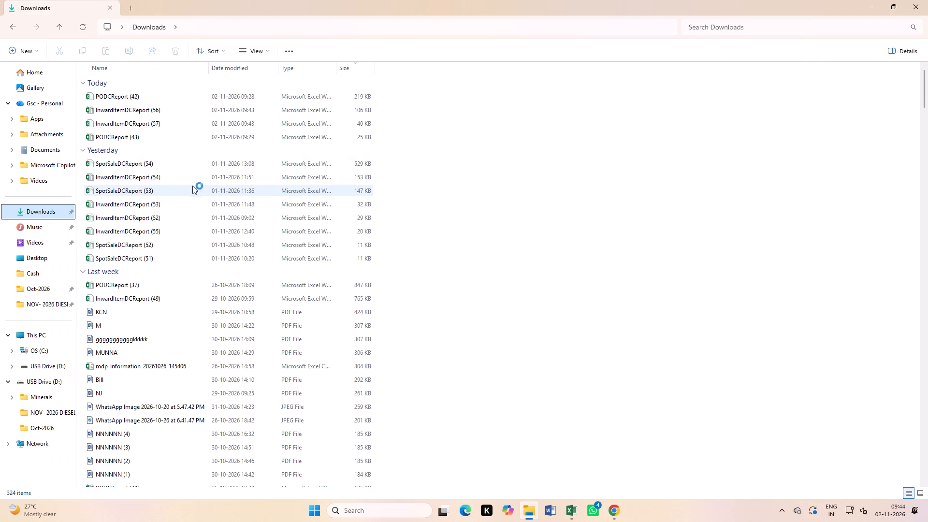
pyautogui.doubleClick(135, 124)
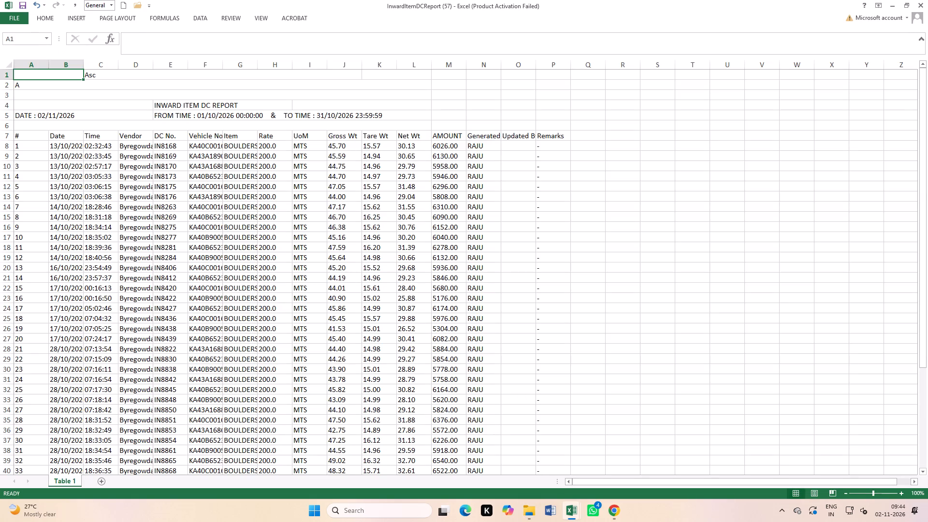
pyautogui.click(927, 2)
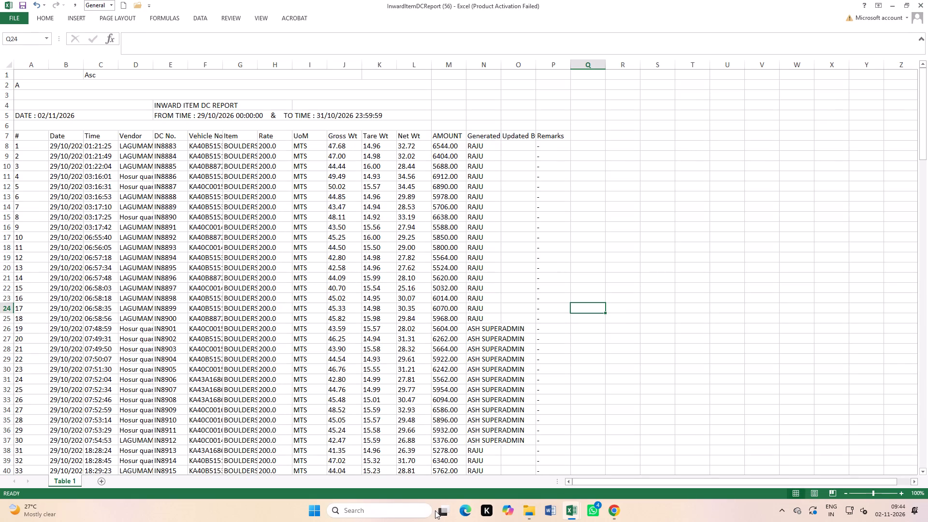
# Copy the InwardItemDCReport (57) file from the Downloads folder and switch to WhatsApp.
pyautogui.click(525, 507)
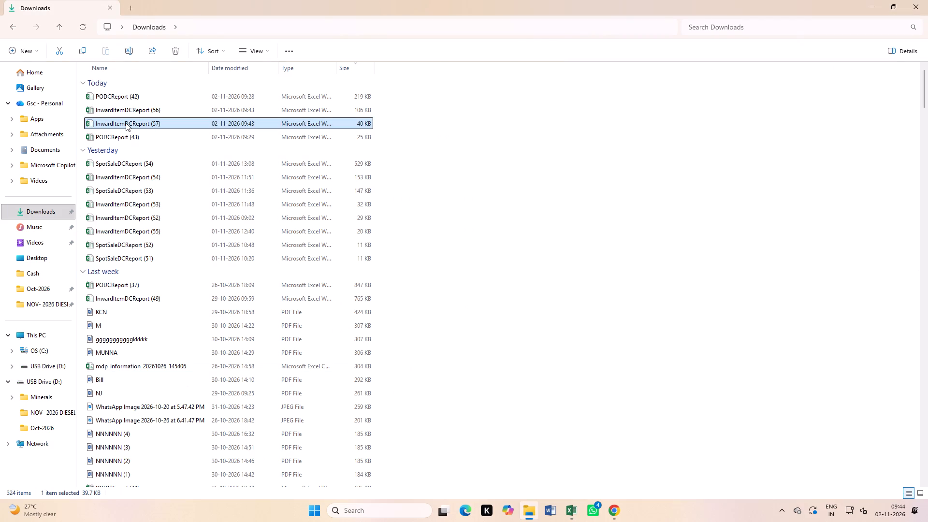
pyautogui.rightClick(126, 123)
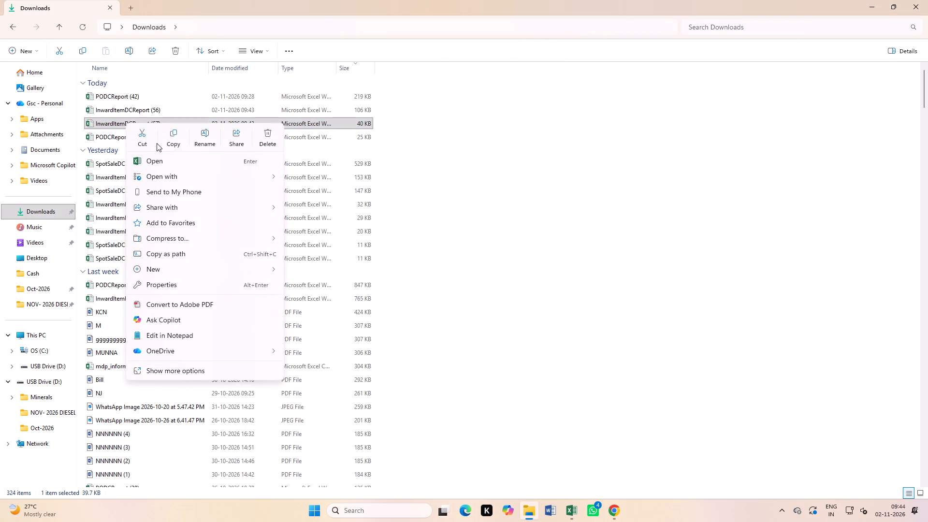
pyautogui.click(167, 141)
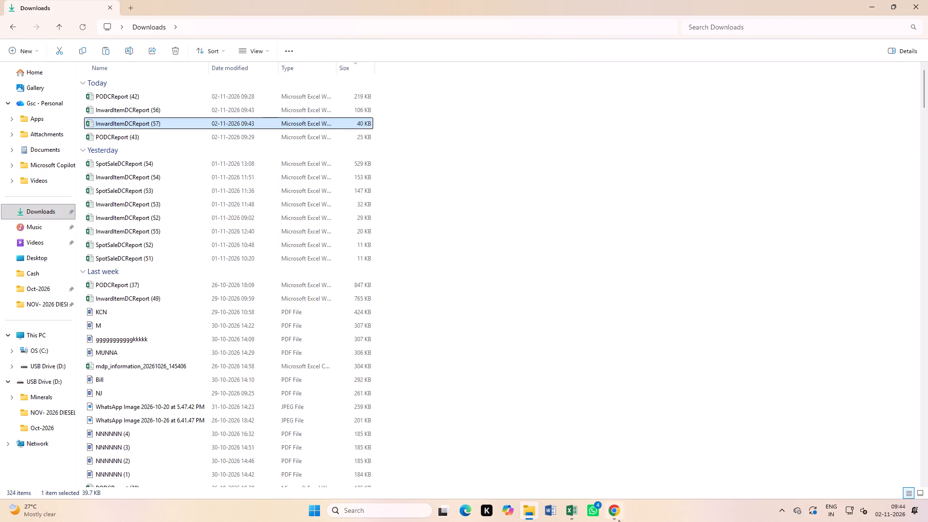
pyautogui.click(588, 514)
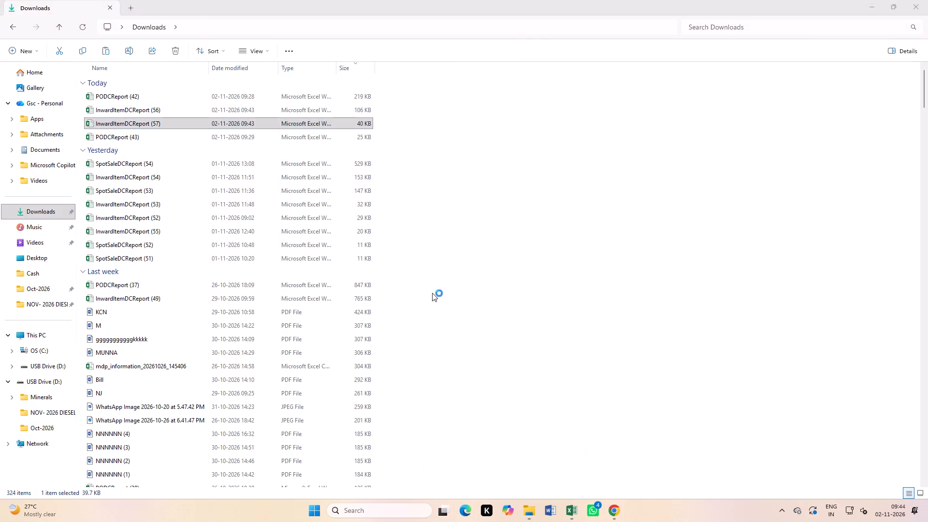
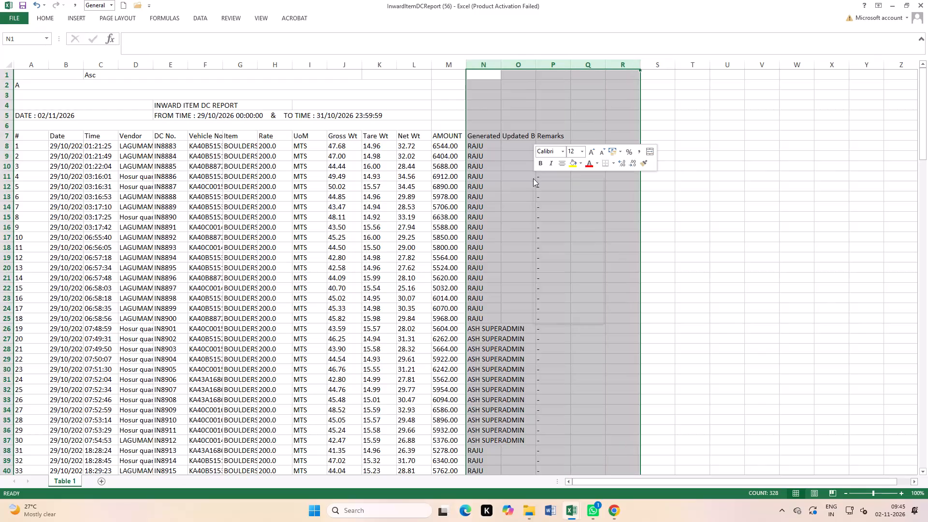
# Delete columns N to R, holding the Generated By, Updated By and Remarks data, from InwardItemDCReport (56).
pyautogui.click(559, 260)
pyautogui.click(623, 234)
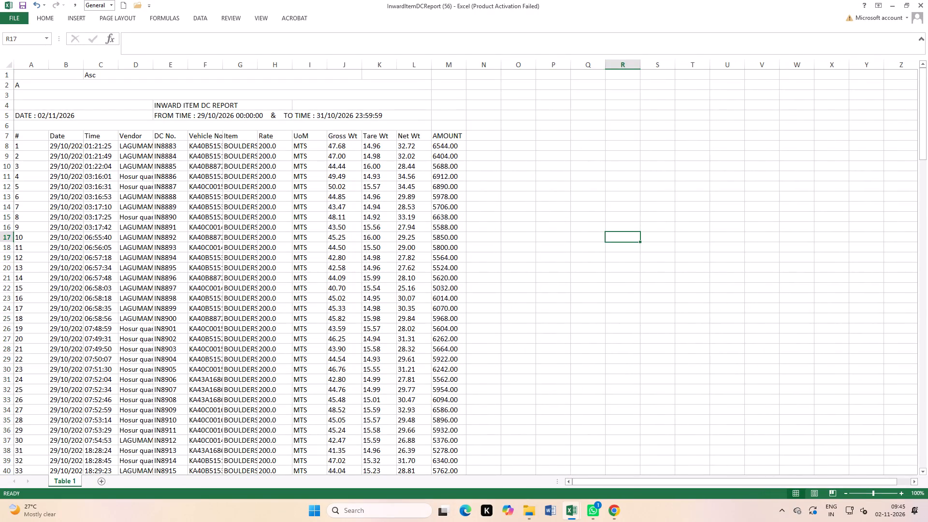
# Delete rows 1 to 6 above the column headings, removing the report title and date range.
pyautogui.moveTo(4, 74); pyautogui.dragTo(13, 125)
pyautogui.rightClick(104, 108)
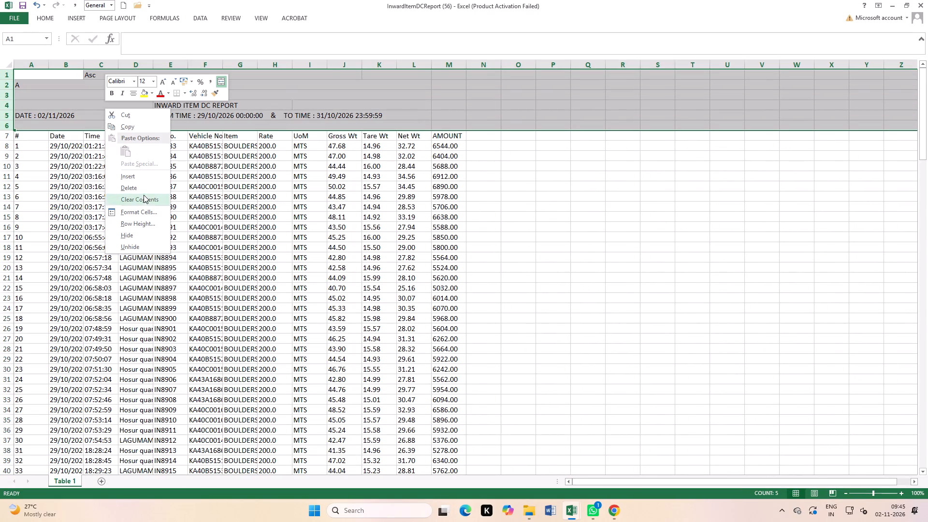
pyautogui.click(141, 189)
pyautogui.click(276, 203)
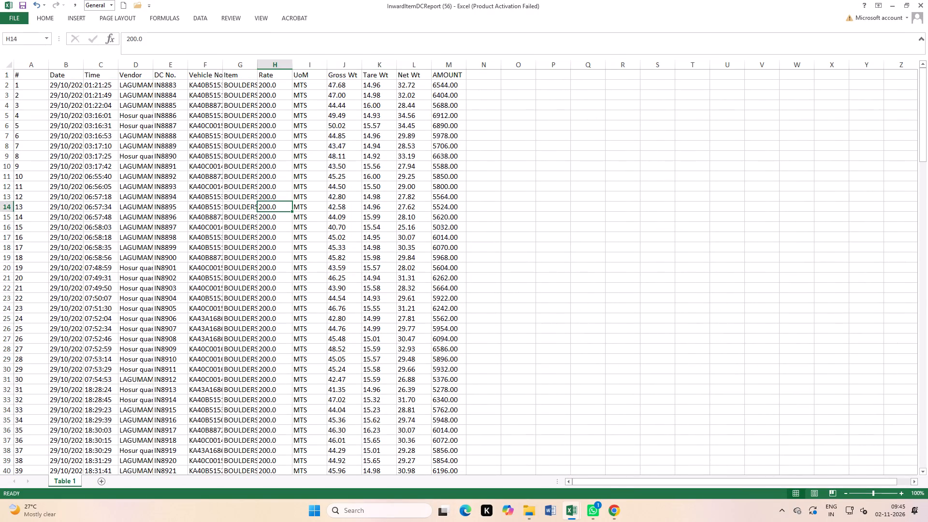
# Delete the Rate and UoM columns from the report.
pyautogui.moveTo(281, 63); pyautogui.dragTo(285, 64)
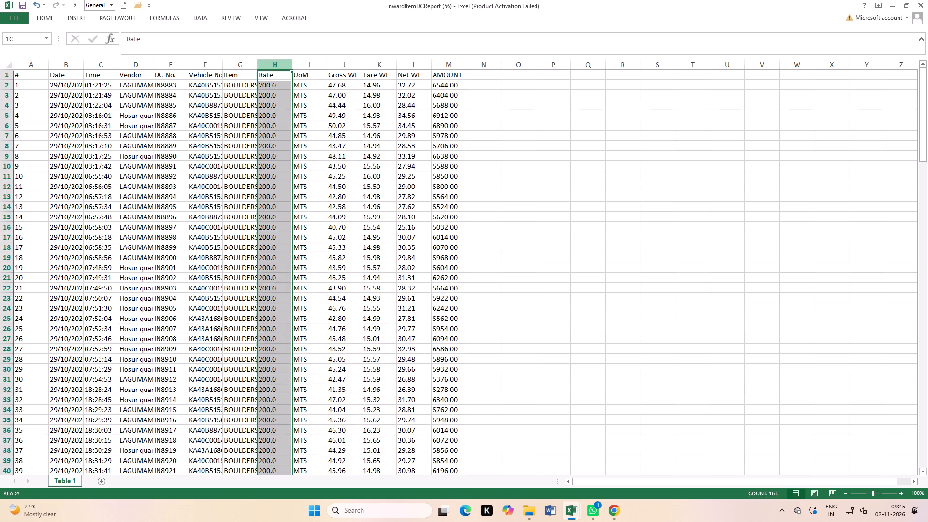
pyautogui.moveTo(285, 64); pyautogui.dragTo(304, 73)
pyautogui.rightClick(278, 112)
pyautogui.click(309, 188)
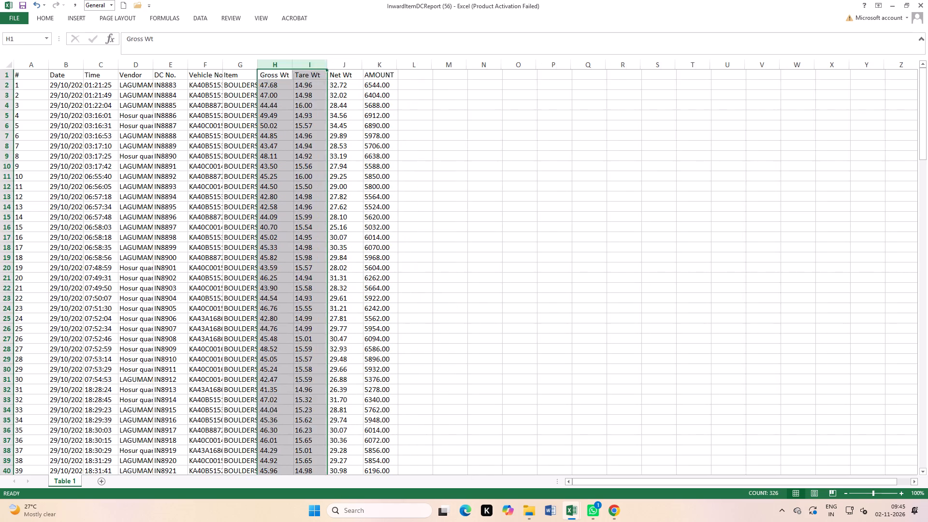
pyautogui.click(526, 171)
# Apply all borders to the data range B2:J163 and centre its contents horizontally and vertically.
pyautogui.moveTo(65, 84); pyautogui.dragTo(277, 497)
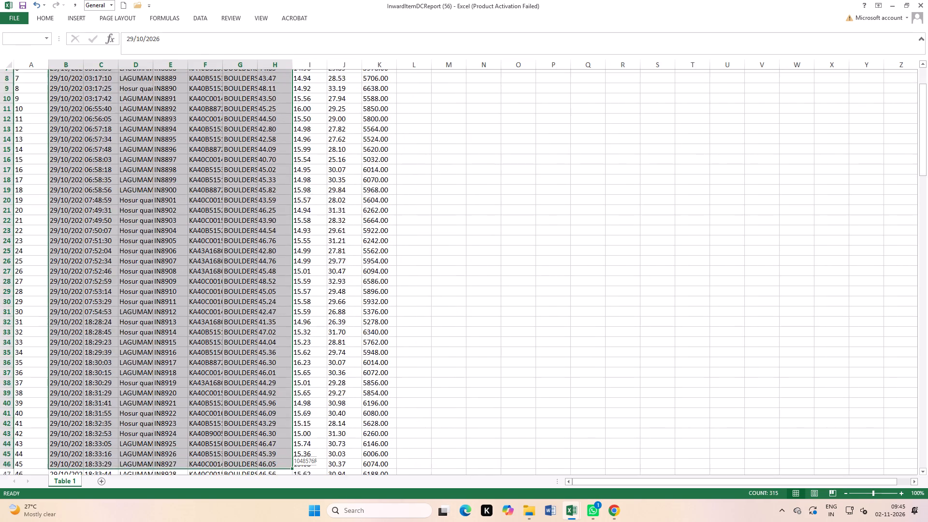
pyautogui.moveTo(277, 497); pyautogui.dragTo(315, 507)
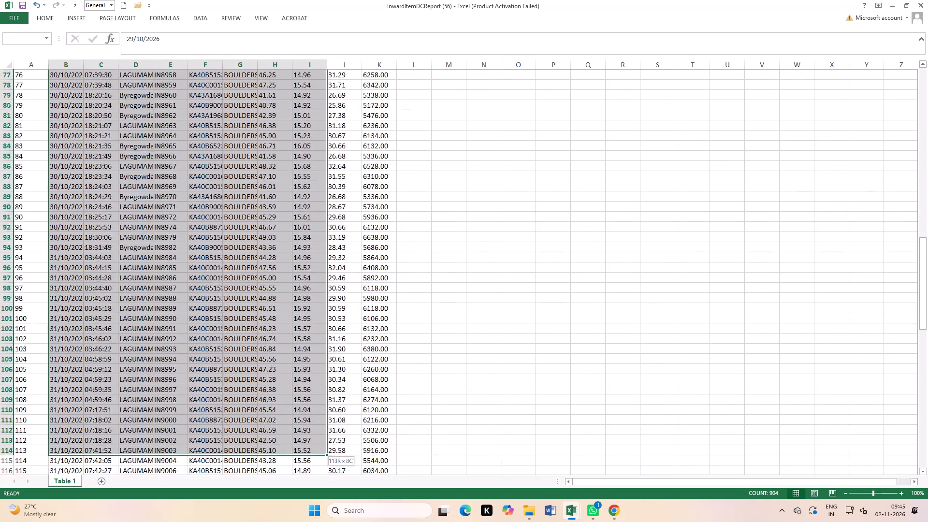
pyautogui.moveTo(315, 507); pyautogui.dragTo(334, 461)
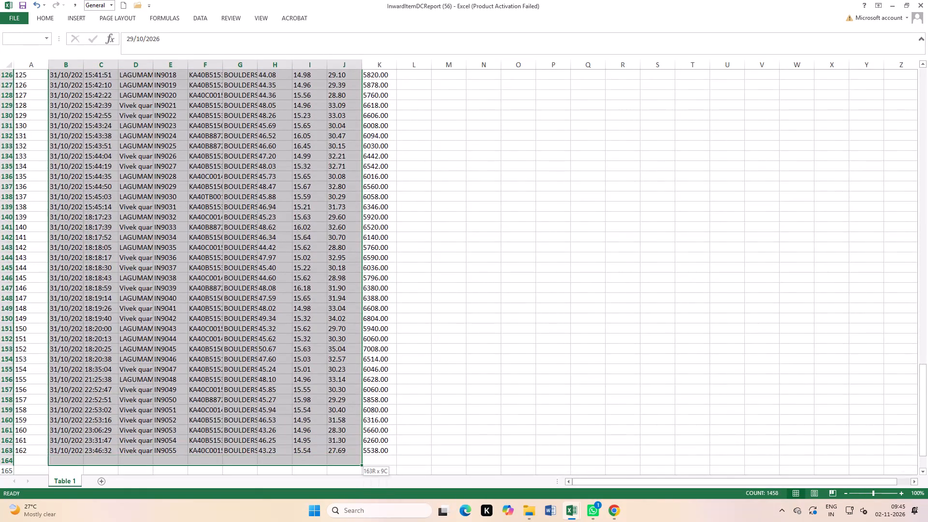
pyautogui.moveTo(334, 461); pyautogui.dragTo(336, 451)
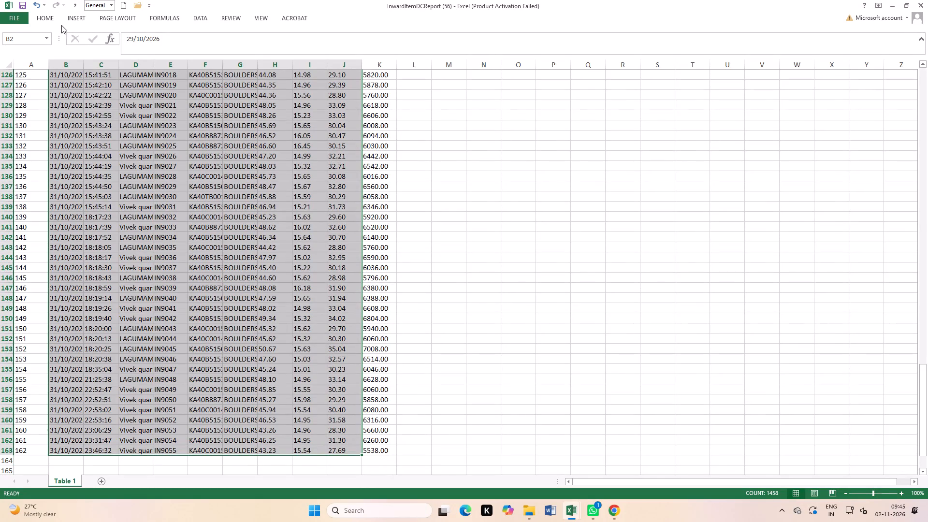
pyautogui.click(41, 19)
pyautogui.click(136, 48)
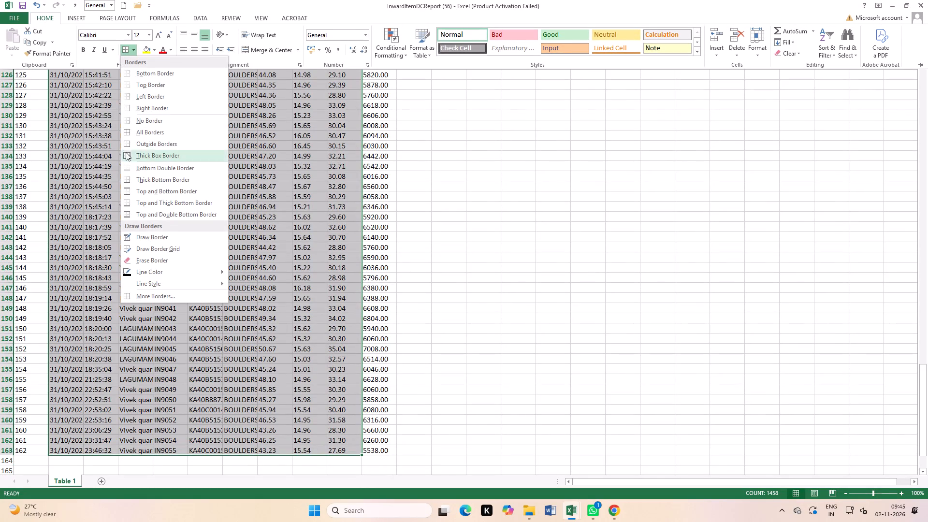
pyautogui.click(135, 133)
pyautogui.click(194, 48)
pyautogui.click(191, 30)
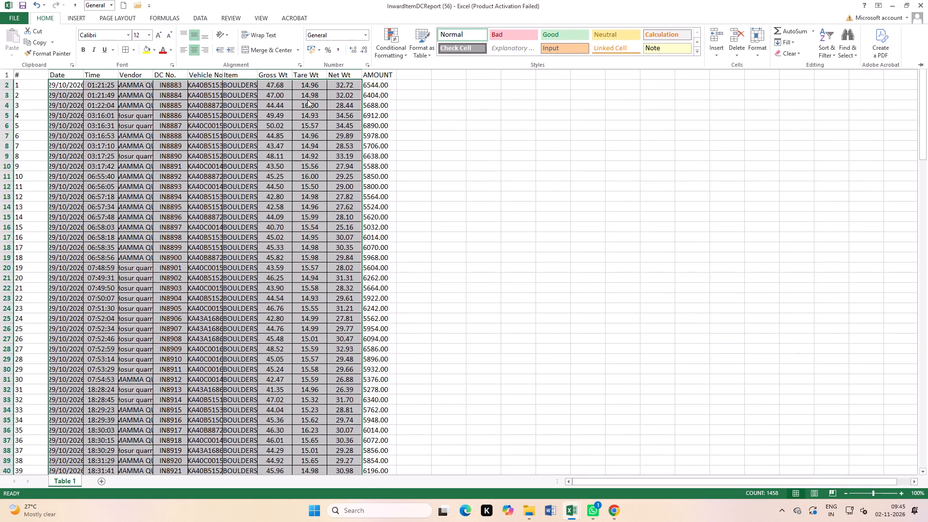
pyautogui.click(423, 150)
# Delete the AMOUNT column from the report.
pyautogui.click(383, 64)
pyautogui.rightClick(388, 87)
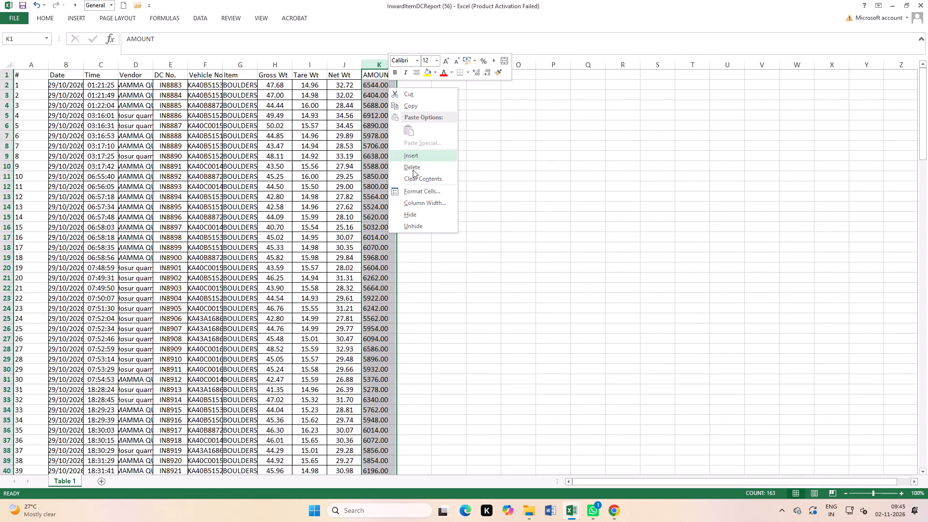
pyautogui.click(413, 165)
pyautogui.click(487, 155)
# Autofit the Item, Vehicle No., Vendor and Date columns to their contents, and save the workbook.
pyautogui.doubleClick(256, 67)
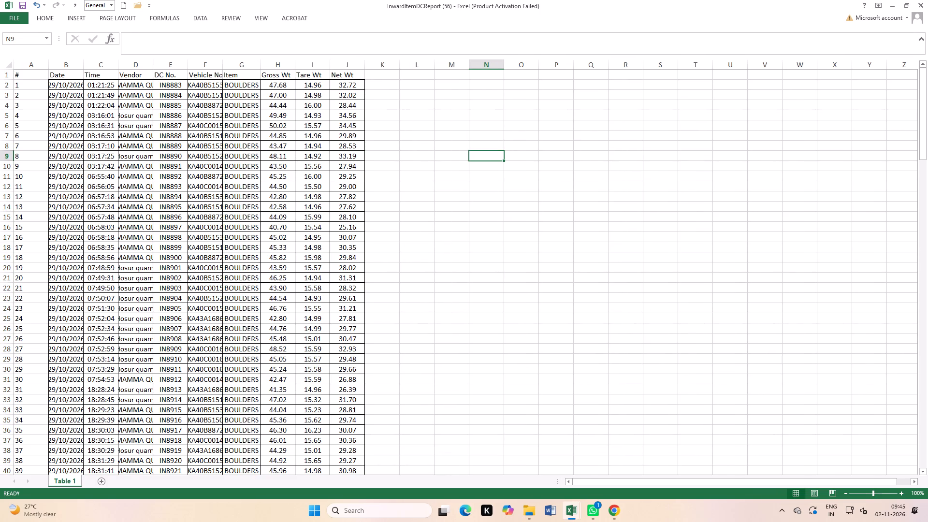
pyautogui.doubleClick(221, 64)
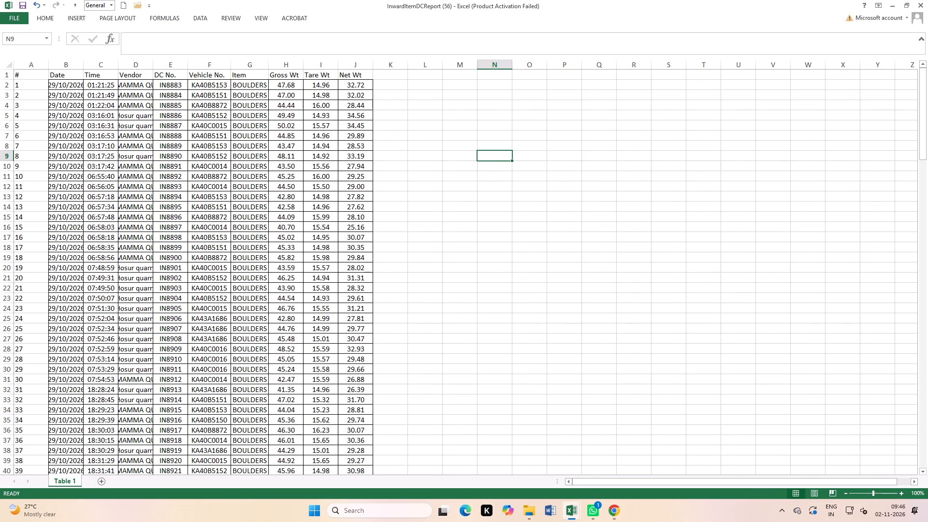
pyautogui.doubleClick(152, 65)
pyautogui.doubleClick(85, 65)
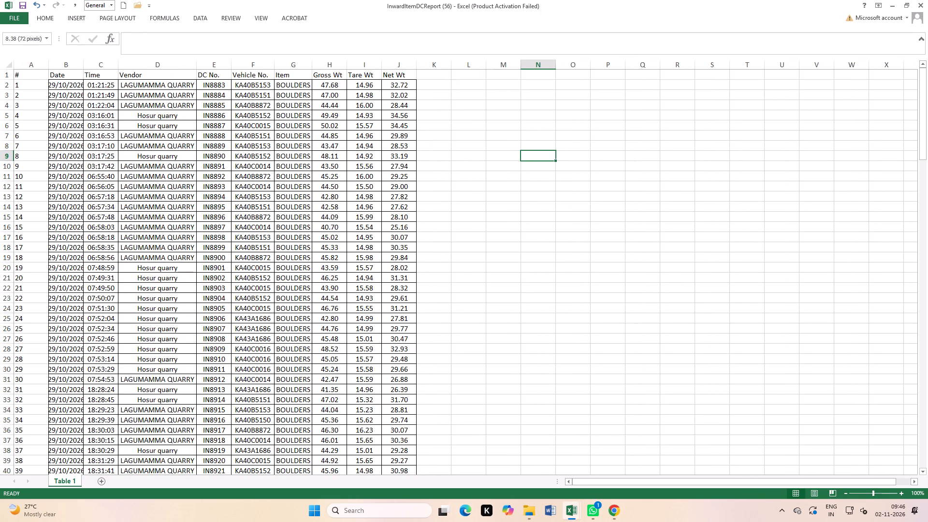
pyautogui.click(525, 252)
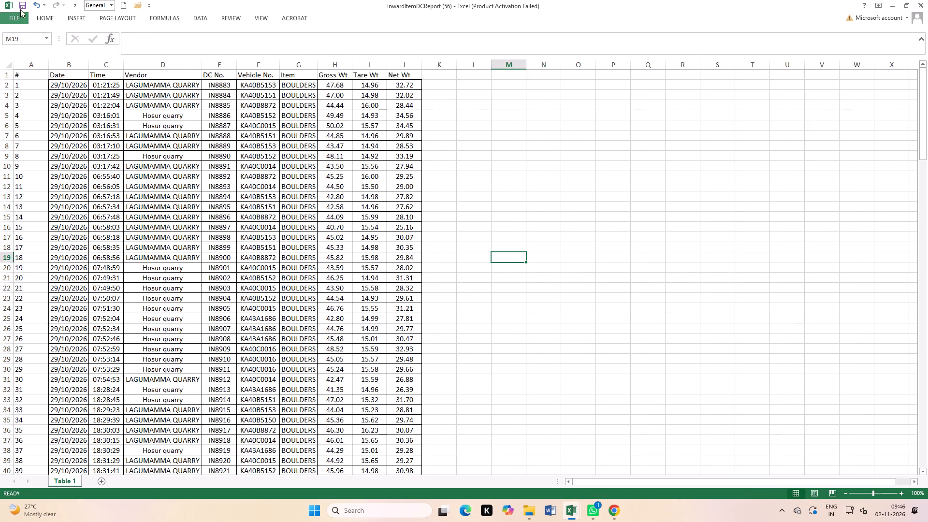
pyautogui.doubleClick(20, 5)
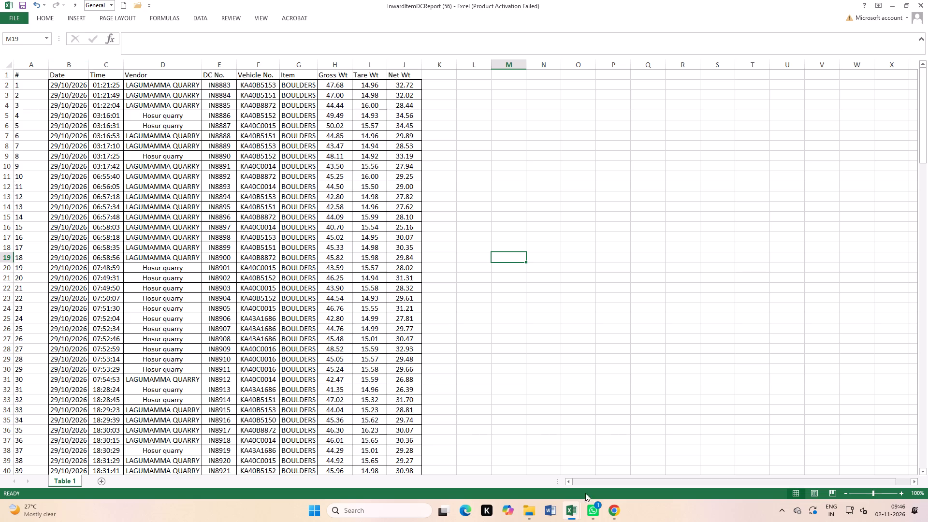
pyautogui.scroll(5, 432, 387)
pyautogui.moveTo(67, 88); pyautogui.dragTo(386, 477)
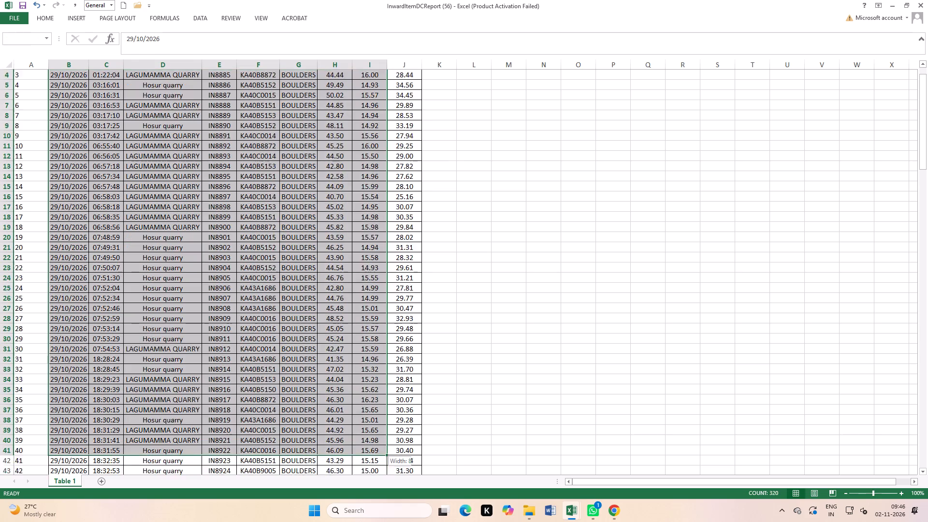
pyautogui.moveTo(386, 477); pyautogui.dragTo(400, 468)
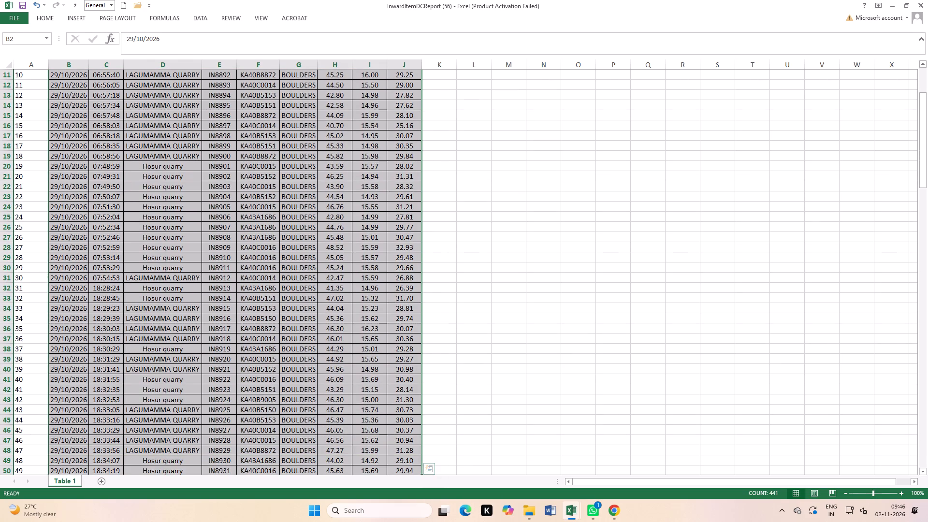
# Review the existing October 2026 entries in the Boulders sheet of DLM SALE REPORT, and return to InwardItemDCReport (56).
pyautogui.hotkey('ctrl', 'Tab')
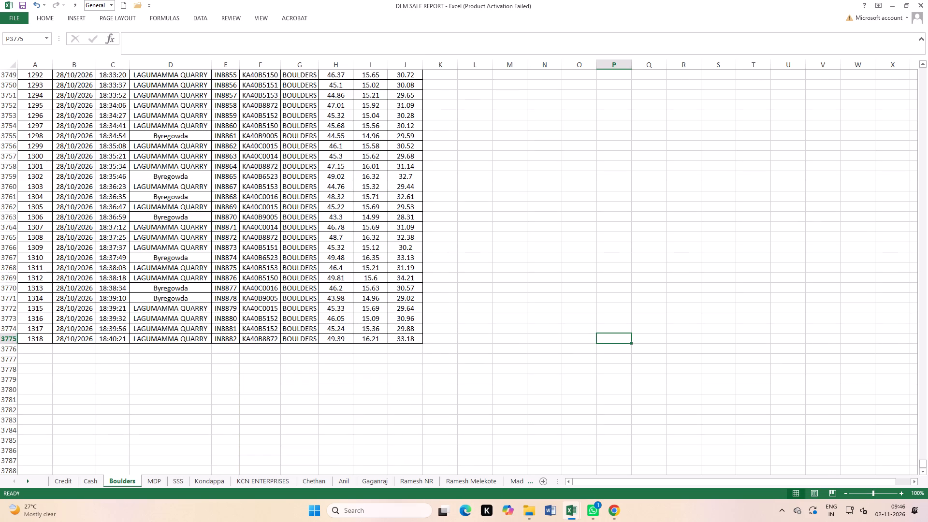
pyautogui.hotkey('ctrl', 'Tab')
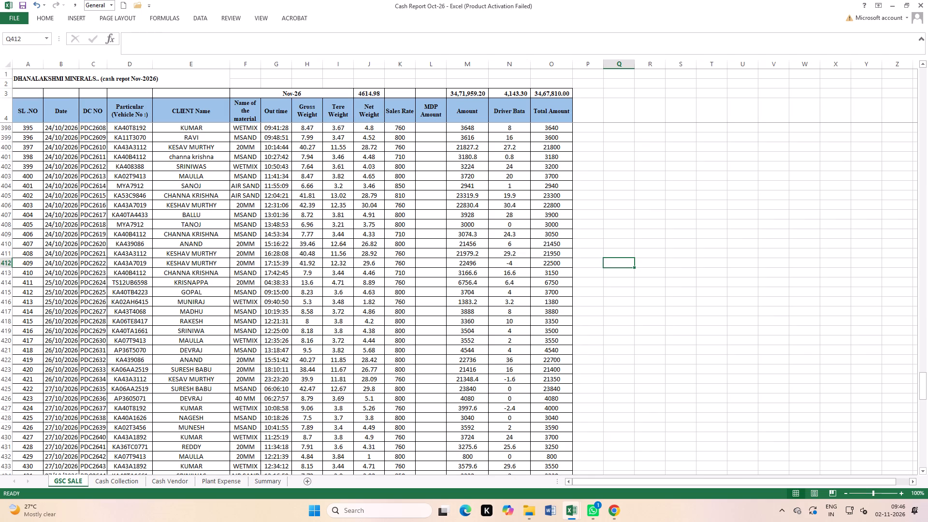
pyautogui.hotkey('ctrl', 'Tab')
pyautogui.scroll(6, 141, 199)
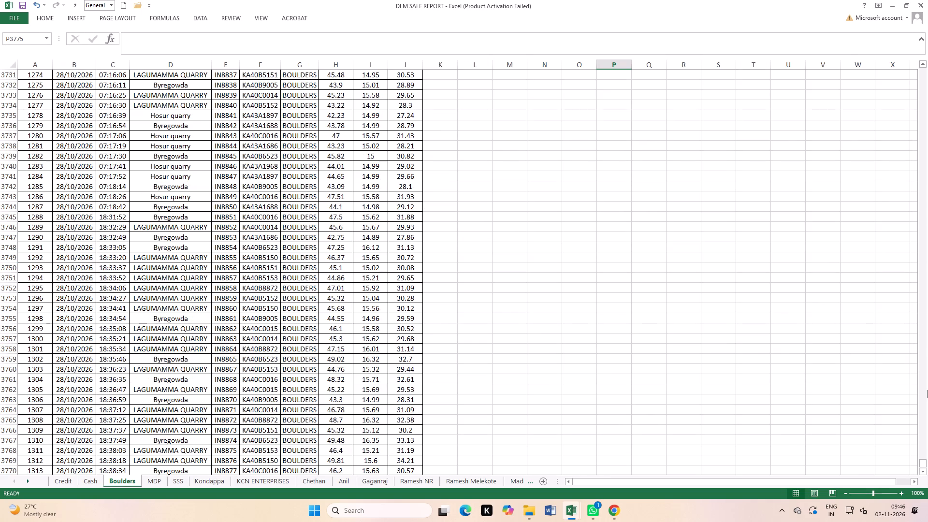
pyautogui.scroll(20, 461, 256)
pyautogui.scroll(12, 461, 256)
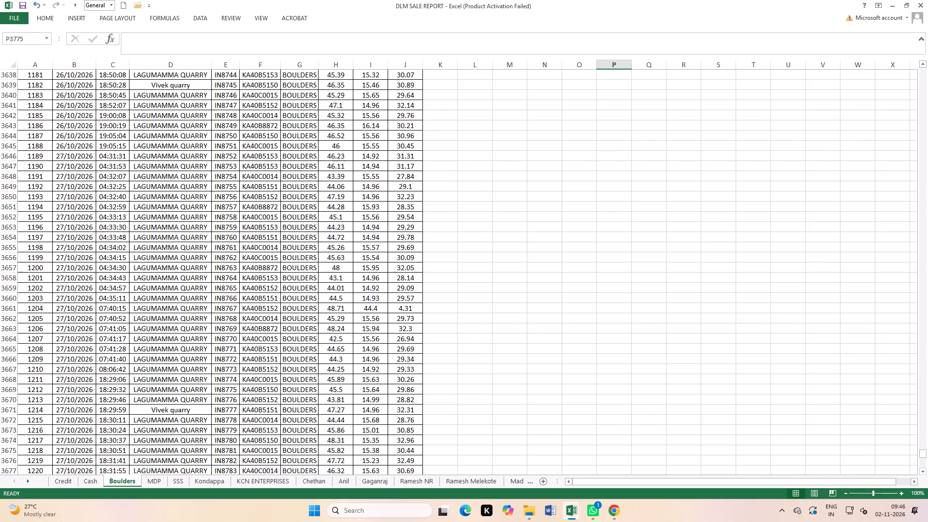
pyautogui.scroll(20, 304, 270)
pyautogui.scroll(13, 304, 270)
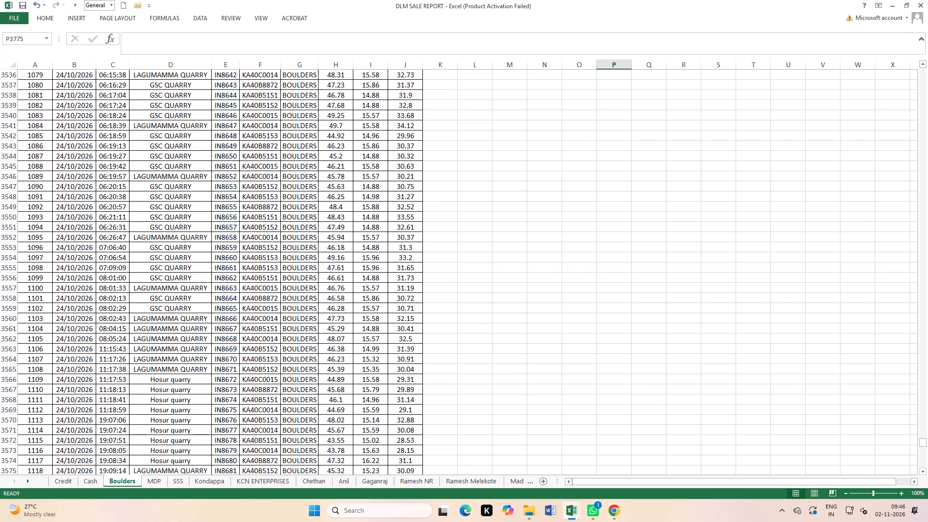
pyautogui.scroll(8, 290, 282)
pyautogui.scroll(-8, 292, 291)
pyautogui.hotkey('ctrl', 'Tab')
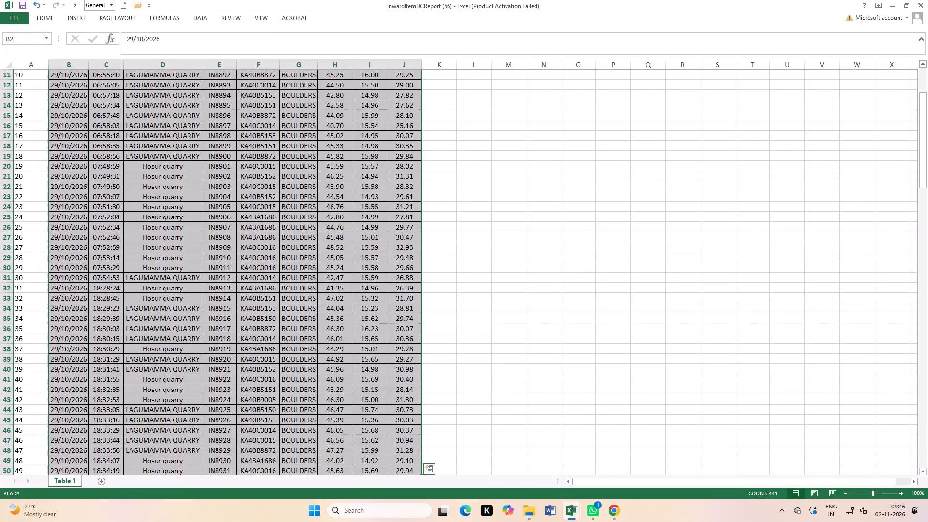
# Copy the report data from Date to Net Wt for all entries, range B2:J163, without the headings.
pyautogui.scroll(14, 174, 234)
pyautogui.scroll(-8, 181, 240)
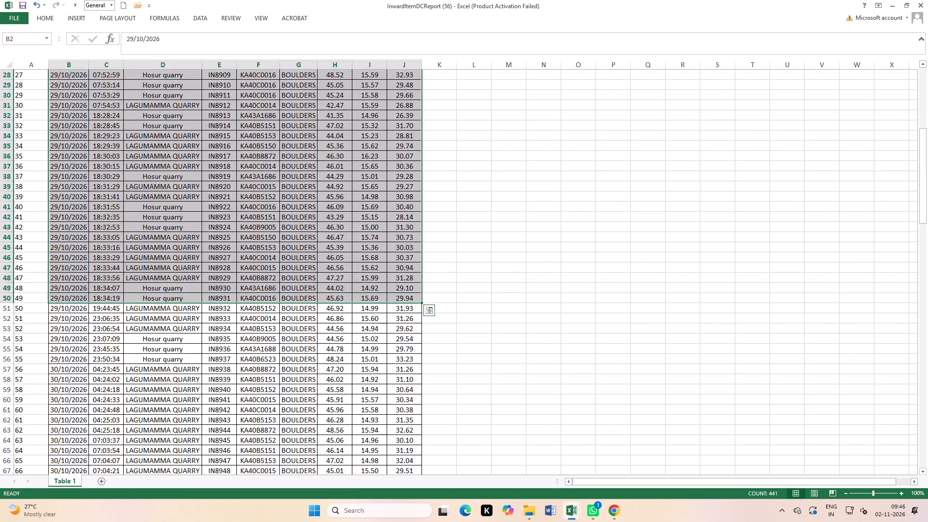
pyautogui.scroll(-7, 219, 238)
pyautogui.click(521, 239)
pyautogui.scroll(20, 284, 226)
pyautogui.scroll(4, 284, 226)
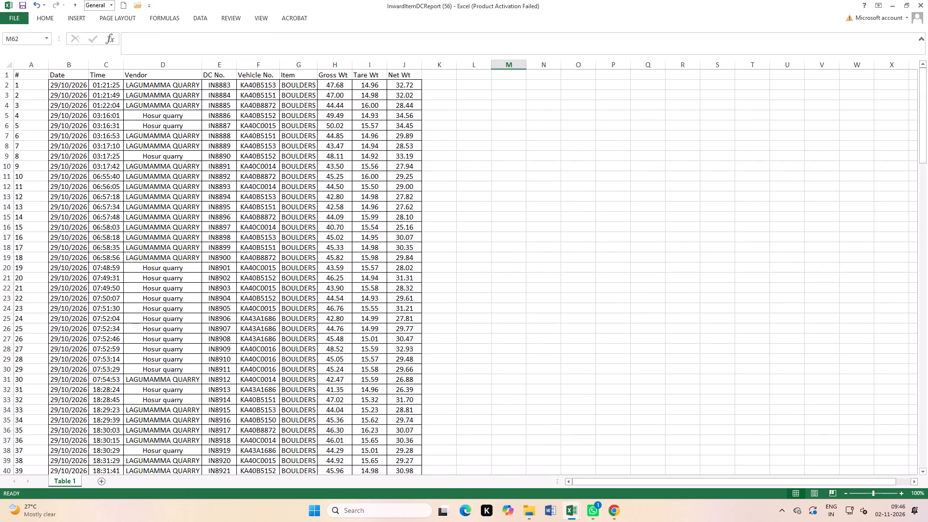
pyautogui.moveTo(67, 85); pyautogui.dragTo(344, 343)
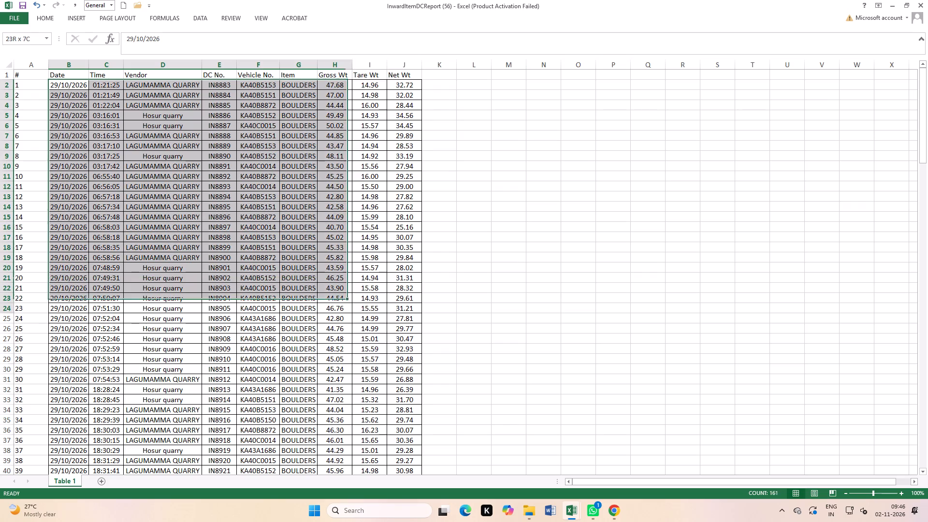
pyautogui.moveTo(344, 343); pyautogui.dragTo(401, 480)
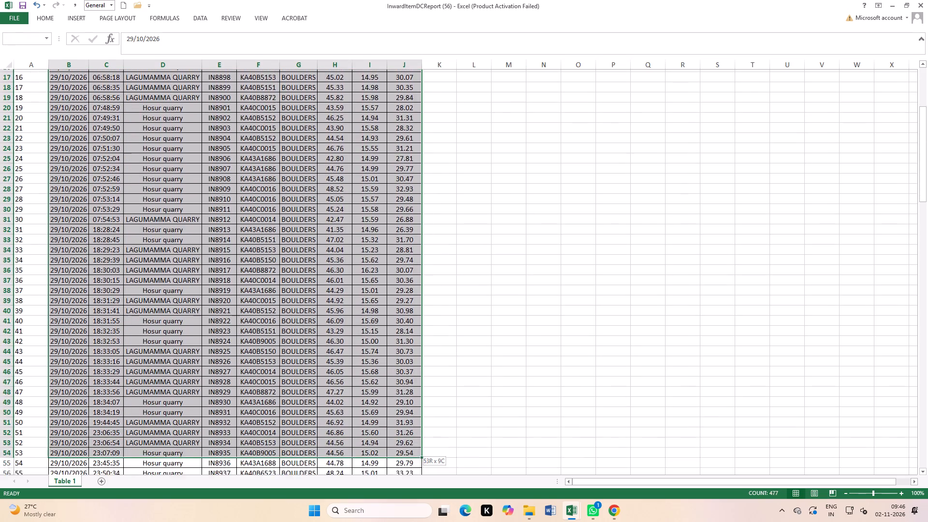
pyautogui.moveTo(401, 480); pyautogui.dragTo(422, 474)
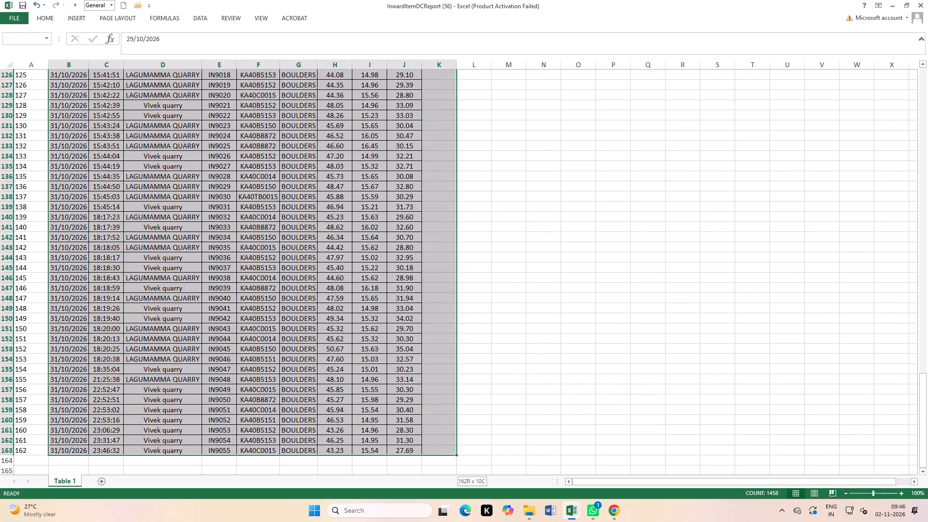
pyautogui.moveTo(422, 474); pyautogui.dragTo(416, 453)
pyautogui.hotkey('ctrl', 'c')
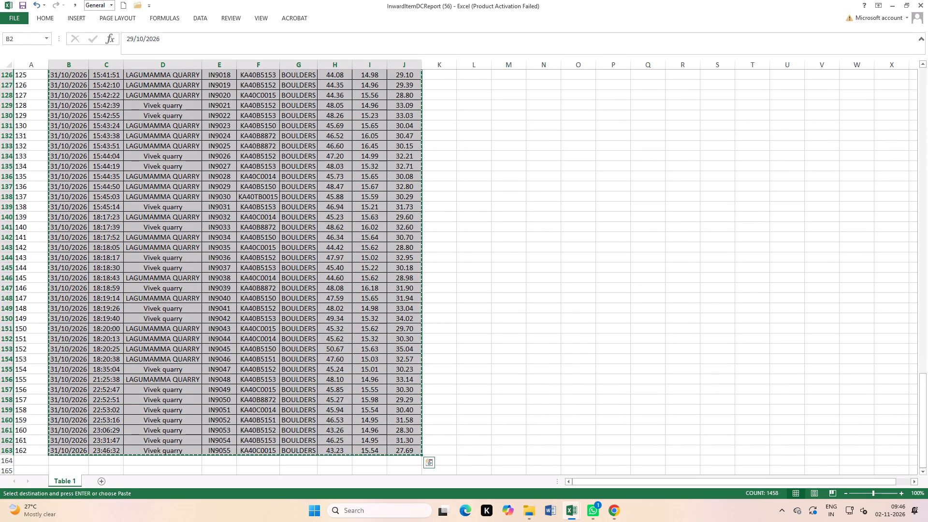
# Paste the copied report entries into the Boulders sheet of DLM SALE REPORT, starting at B3776 below the last 28/10/2026 entry.
pyautogui.hotkey('ctrl', 'Tab')
pyautogui.scroll(-18, 263, 336)
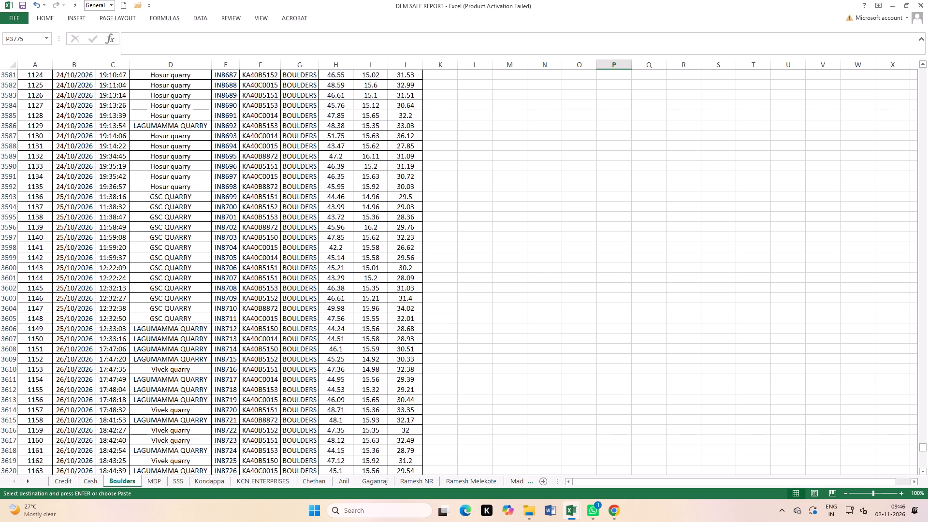
pyautogui.scroll(-20, 174, 331)
pyautogui.scroll(-20, 174, 331)
pyautogui.scroll(-5, 174, 331)
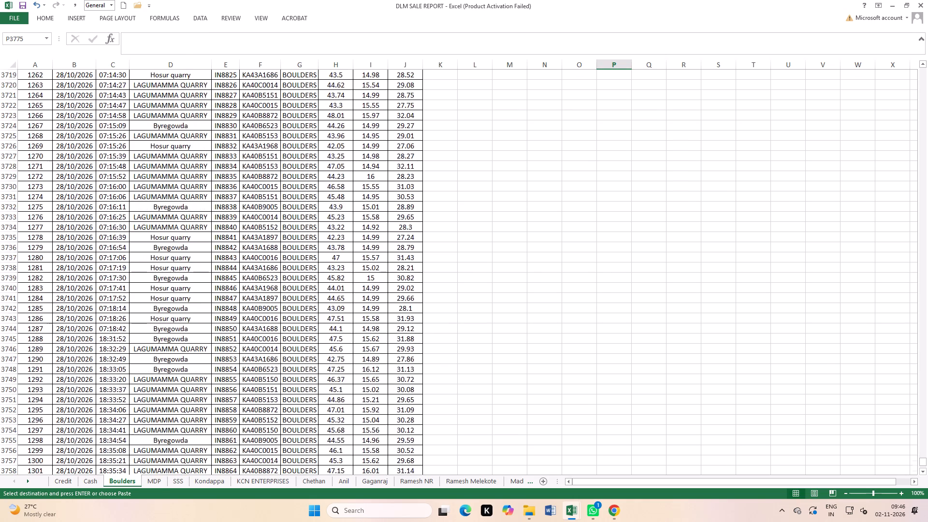
pyautogui.scroll(-10, 162, 299)
pyautogui.click(74, 287)
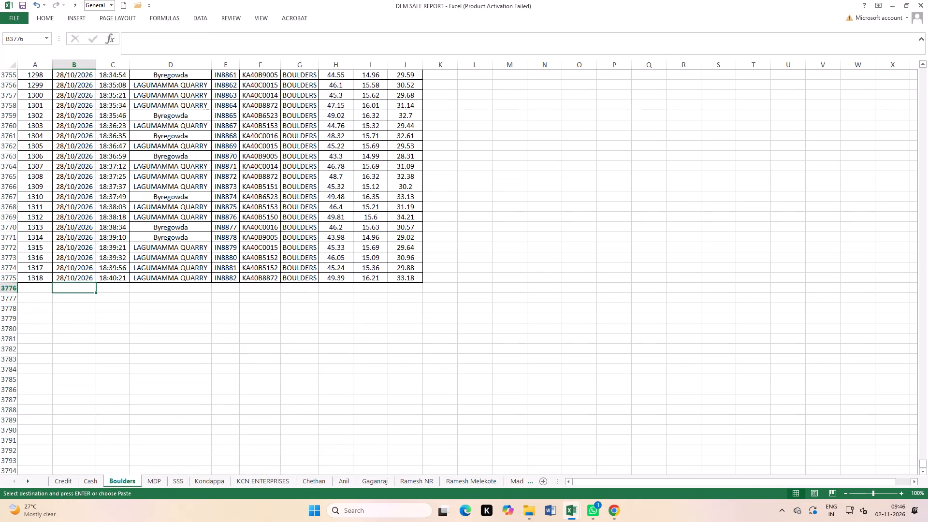
pyautogui.hotkey('ctrl', 'v')
# Continue the SL No. series from 1319 to 1480 beside the pasted entries, and save the workbook.
pyautogui.moveTo(41, 271); pyautogui.dragTo(42, 276)
pyautogui.doubleClick(51, 282)
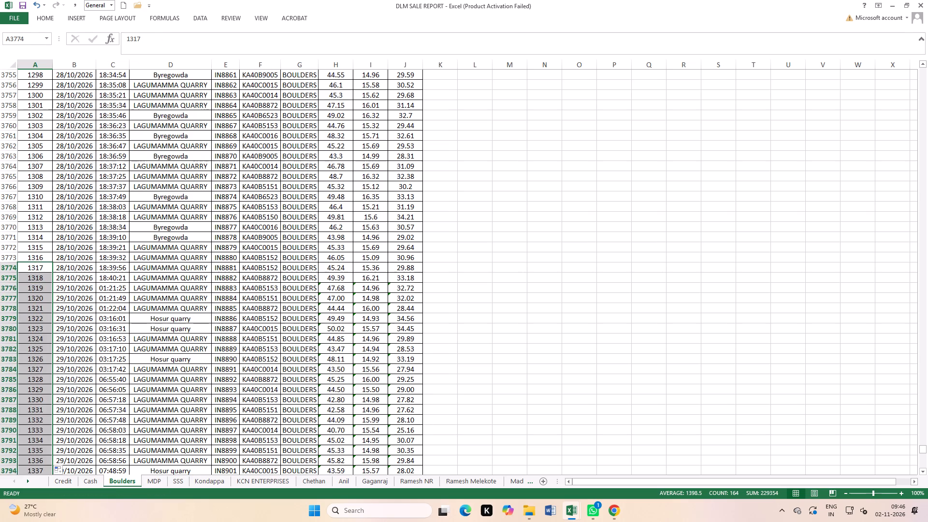
pyautogui.click(275, 327)
pyautogui.doubleClick(21, 1)
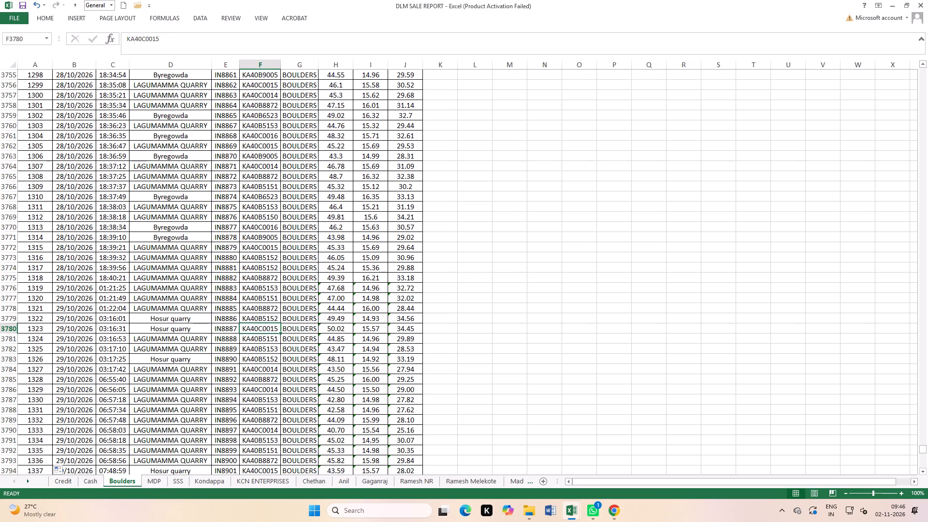
# Convert the pasted Gross Wt, Tare Wt and Net Wt values in H3776:J3937 from text to numbers, and save the workbook.
pyautogui.moveTo(331, 289); pyautogui.dragTo(408, 505)
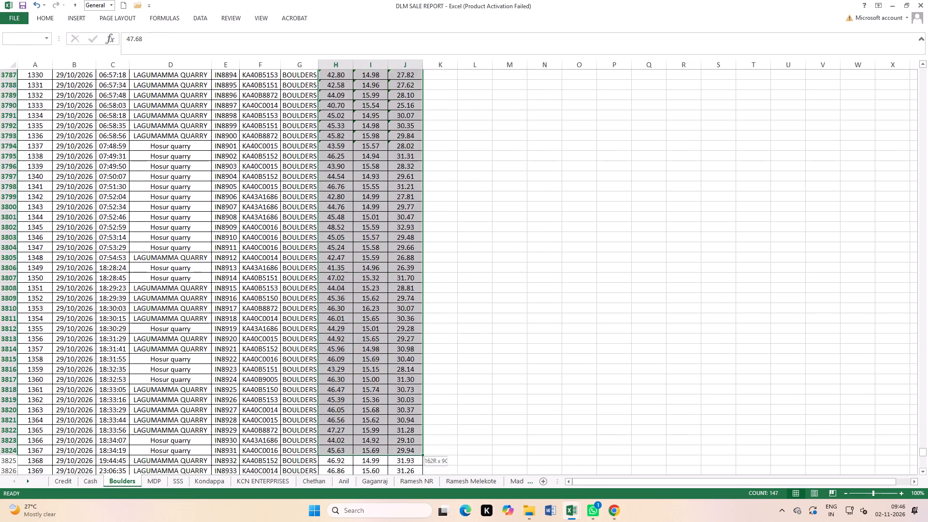
pyautogui.moveTo(408, 505); pyautogui.dragTo(411, 508)
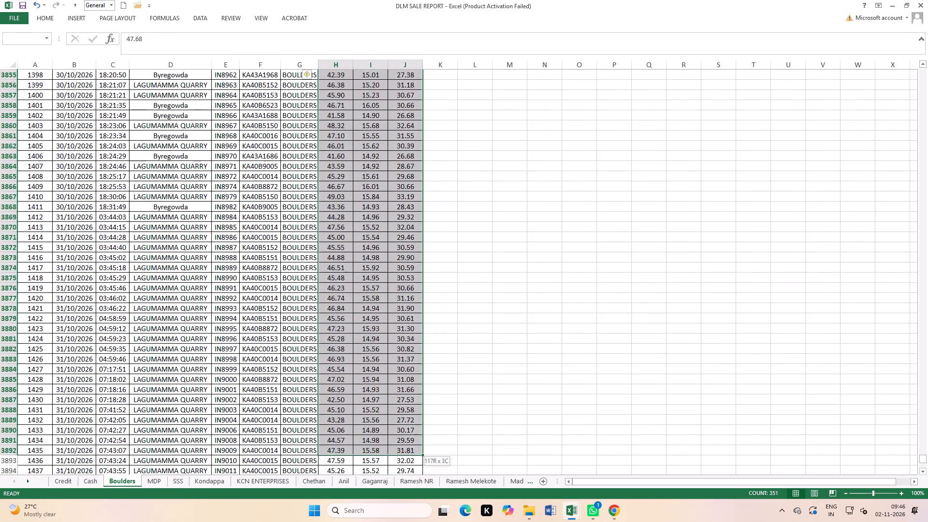
pyautogui.moveTo(411, 508); pyautogui.dragTo(412, 475)
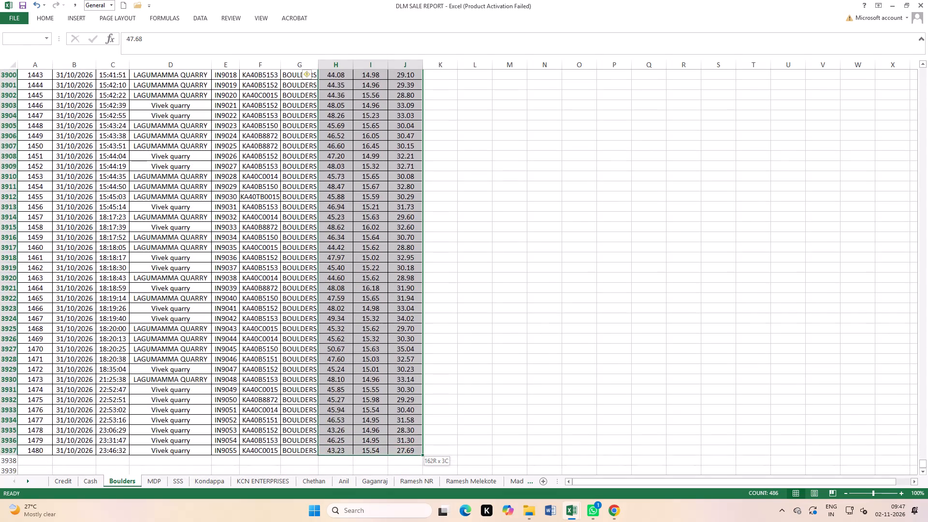
pyautogui.moveTo(412, 475); pyautogui.dragTo(411, 450)
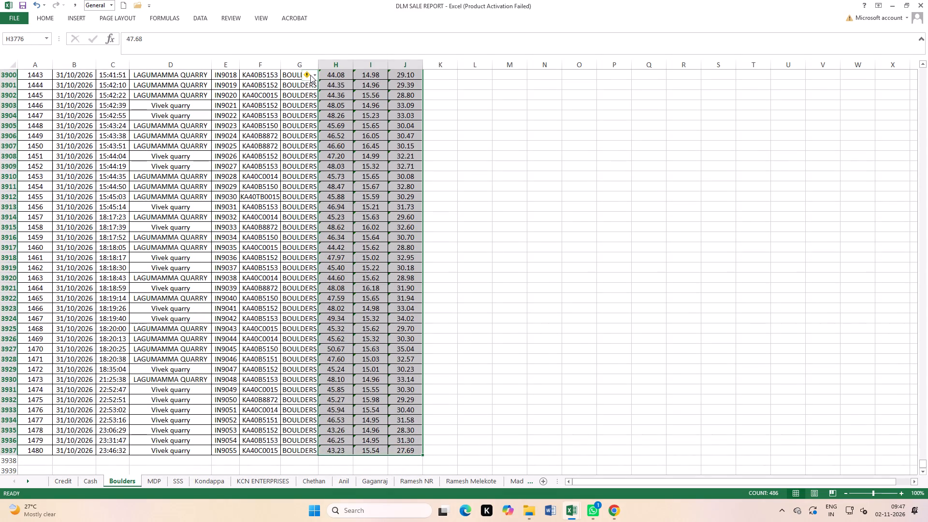
pyautogui.click(310, 75)
pyautogui.click(353, 101)
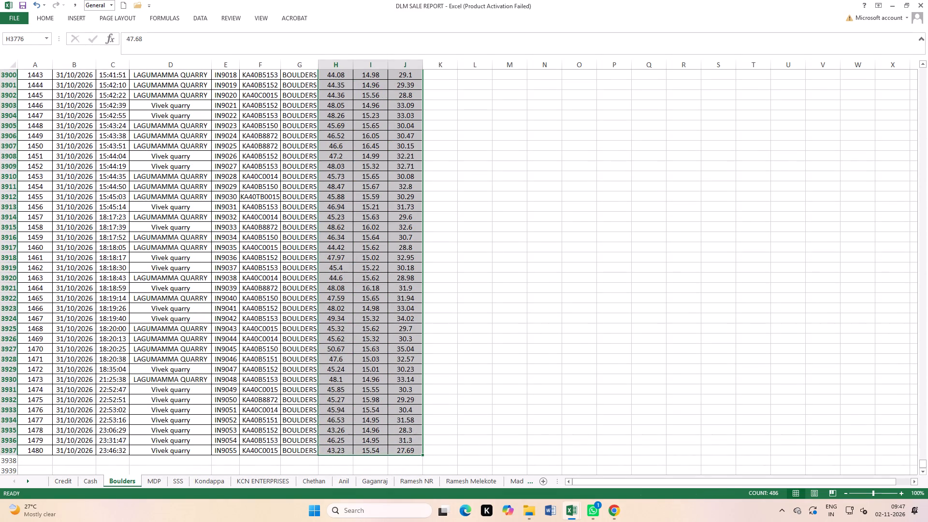
pyautogui.click(510, 269)
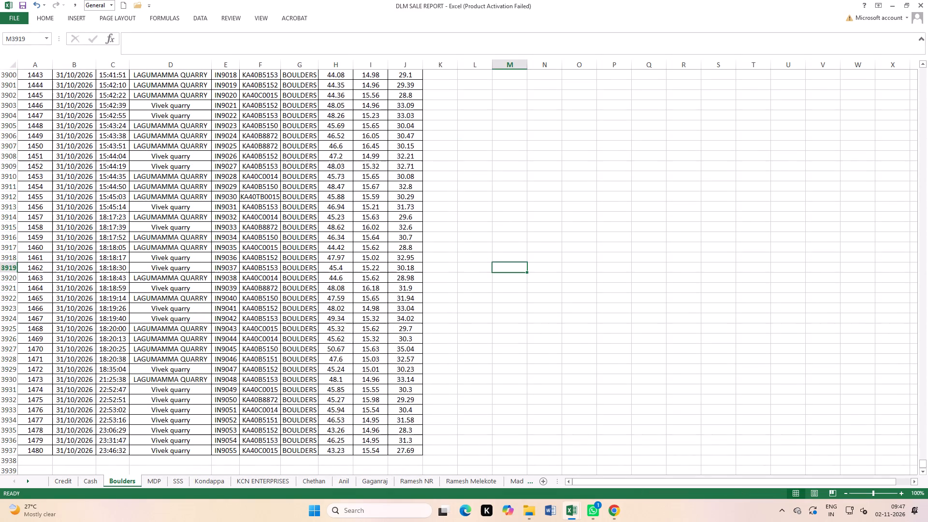
pyautogui.doubleClick(24, 4)
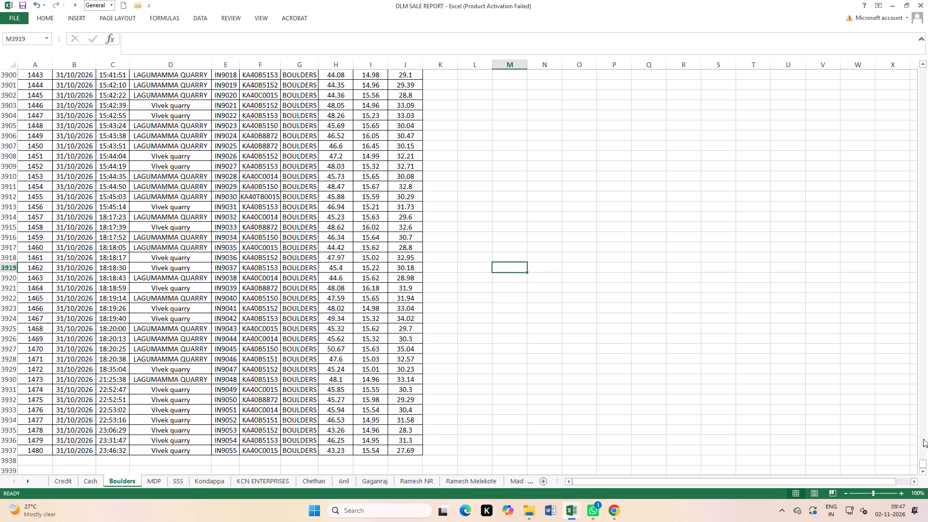
# Apply cell borders to the empty columns K to M beside the October entries, range K2703:M3937.
pyautogui.moveTo(925, 464); pyautogui.dragTo(922, 429)
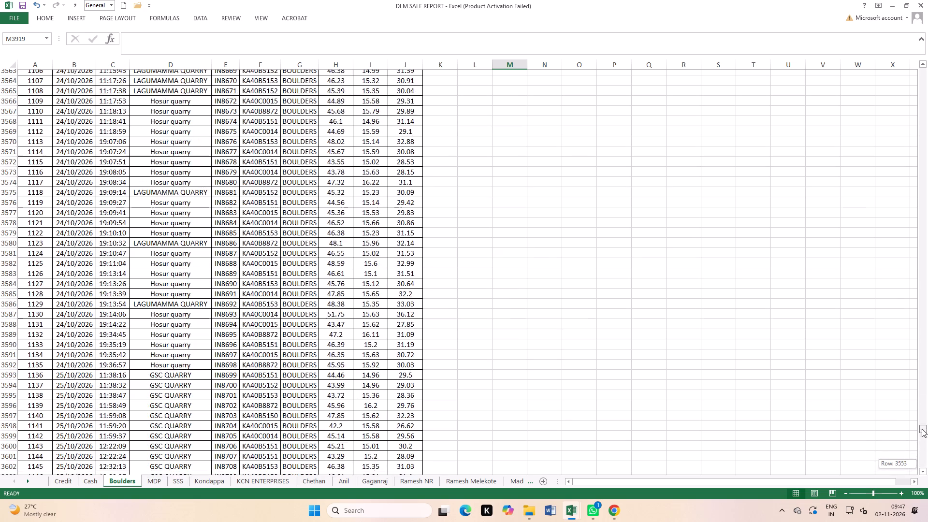
pyautogui.moveTo(922, 429); pyautogui.dragTo(921, 397)
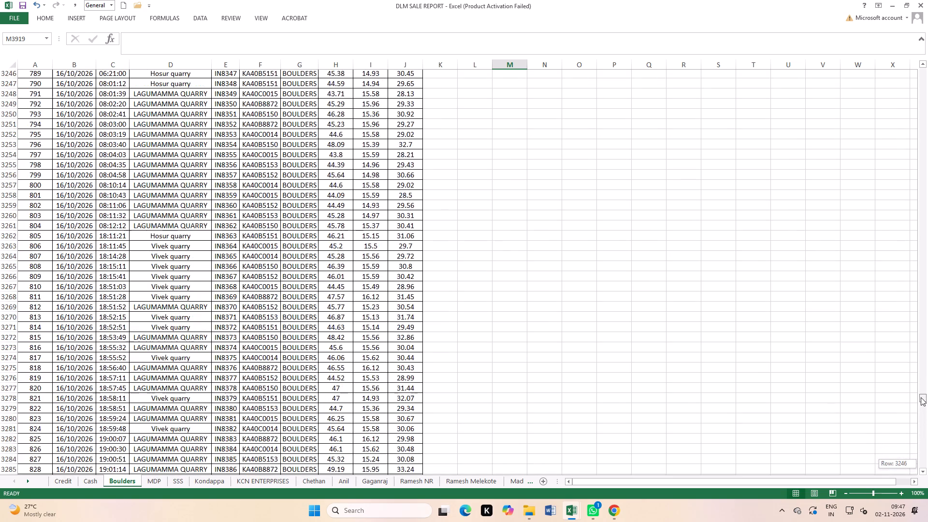
pyautogui.moveTo(921, 397); pyautogui.dragTo(917, 363)
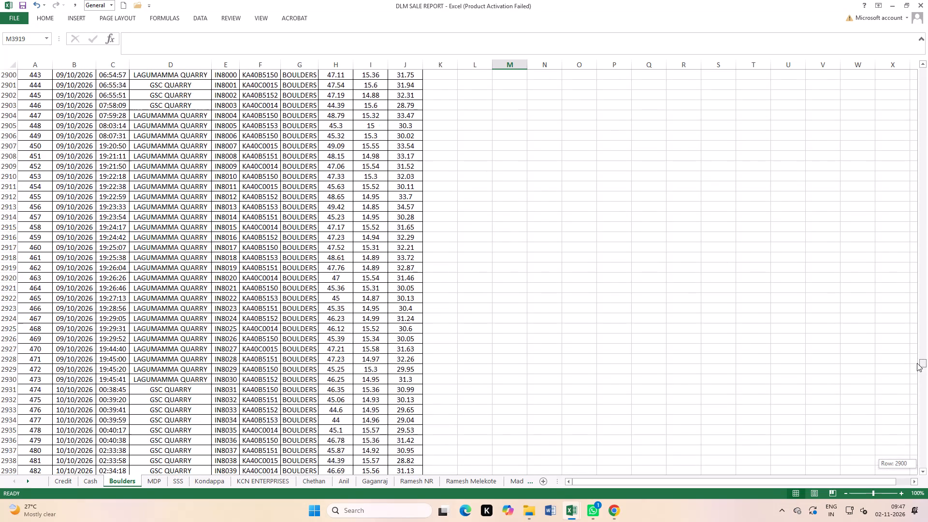
pyautogui.moveTo(917, 363); pyautogui.dragTo(911, 336)
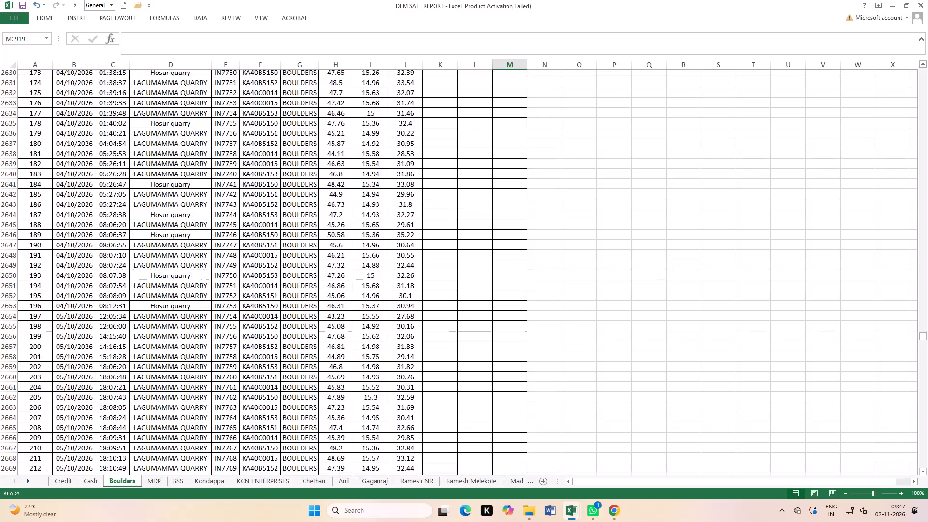
pyautogui.scroll(-6, 726, 373)
pyautogui.scroll(-9, 505, 391)
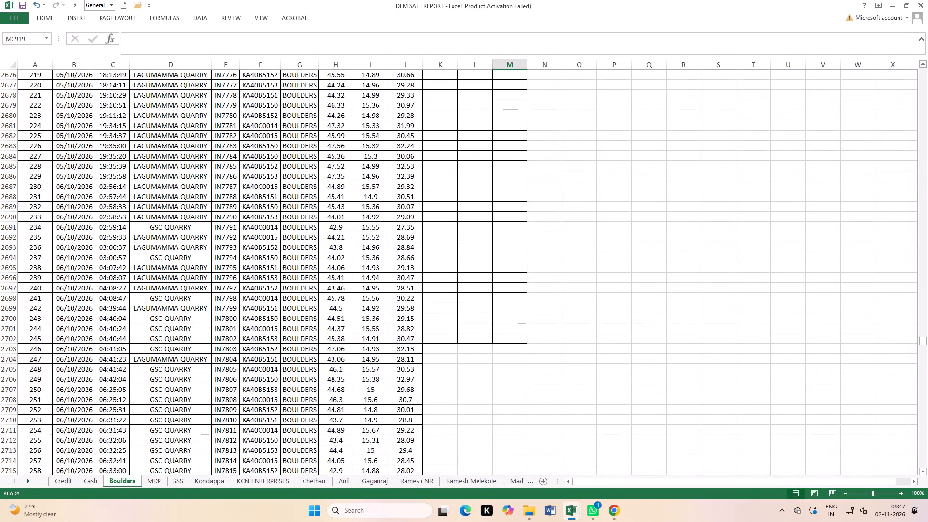
pyautogui.moveTo(435, 348); pyautogui.dragTo(515, 521)
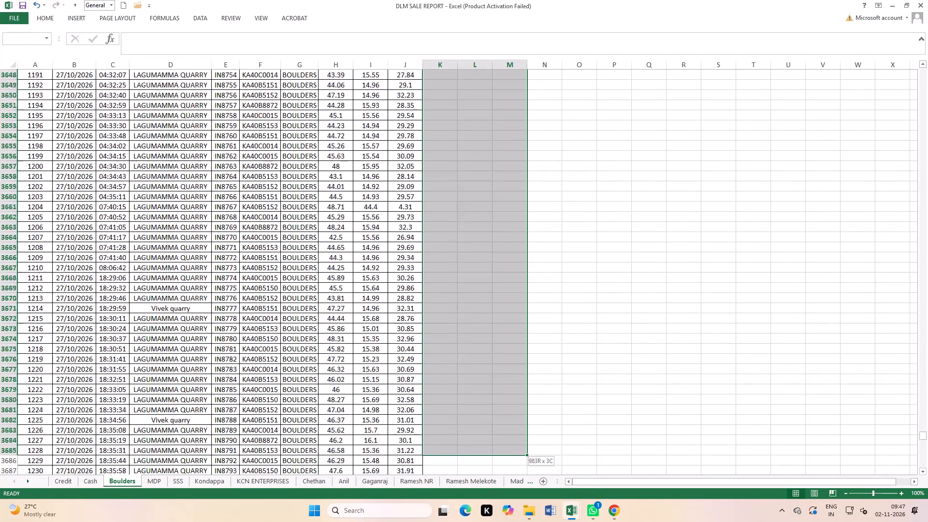
pyautogui.moveTo(515, 521); pyautogui.dragTo(517, 509)
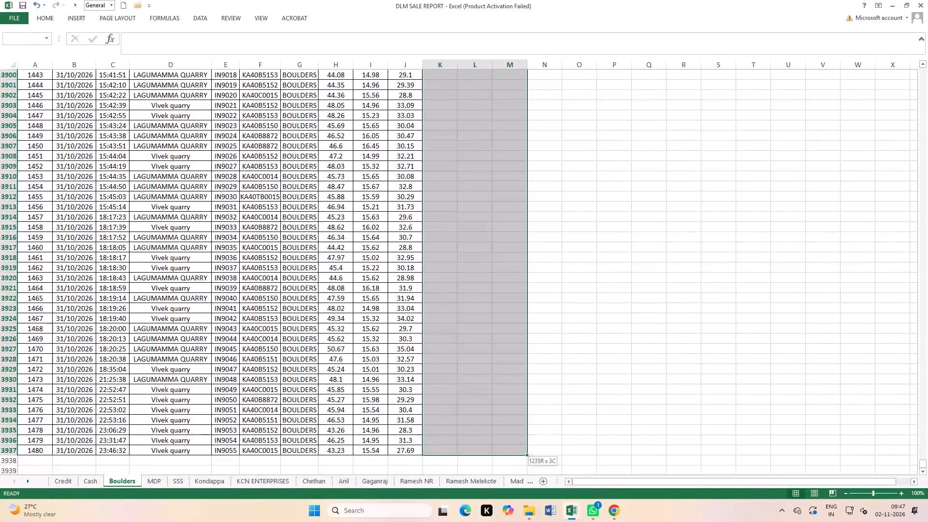
pyautogui.moveTo(517, 509); pyautogui.dragTo(518, 442)
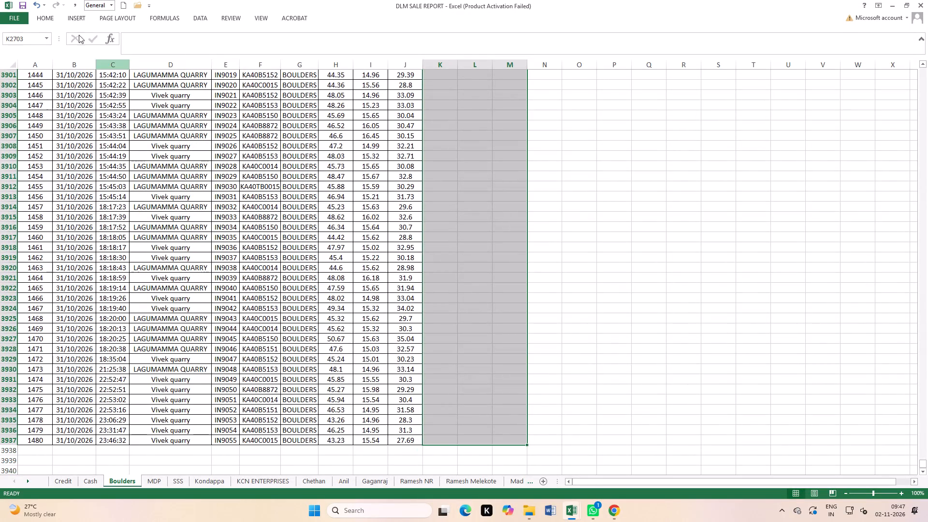
pyautogui.click(39, 15)
pyautogui.click(124, 51)
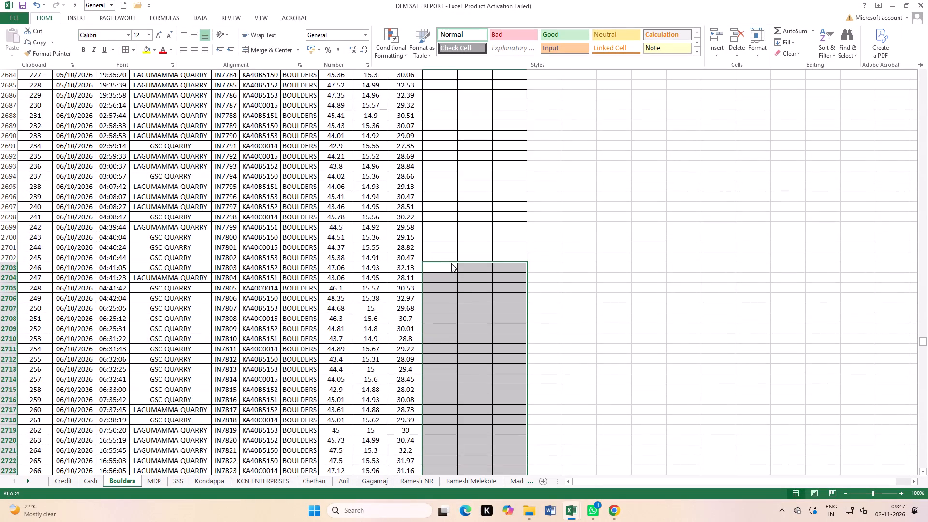
# Copy the September Net Wt total formula from J1354 in the DHANLAKSHMI MINERALS title row.
pyautogui.scroll(2, 451, 263)
pyautogui.click(479, 252)
pyautogui.scroll(20, 472, 246)
pyautogui.scroll(7, 472, 246)
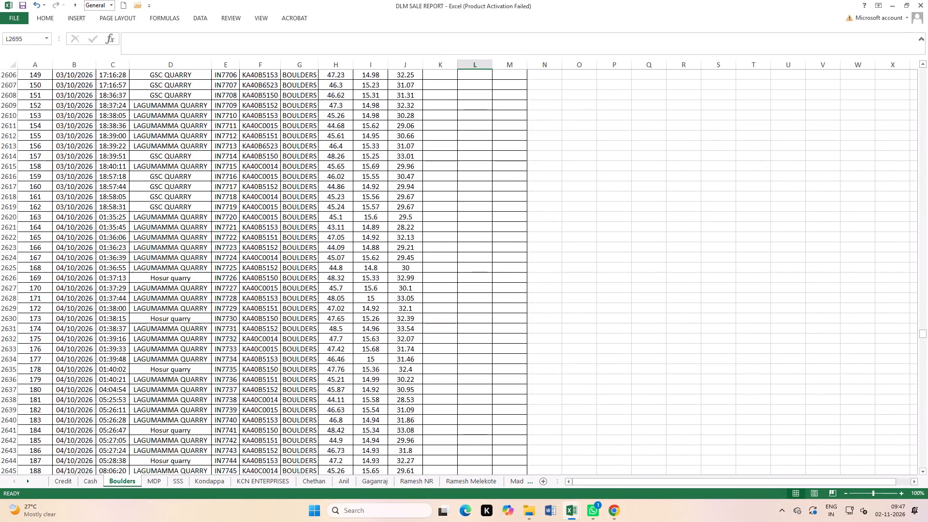
pyautogui.scroll(20, 463, 255)
pyautogui.scroll(20, 463, 255)
pyautogui.scroll(4, 463, 255)
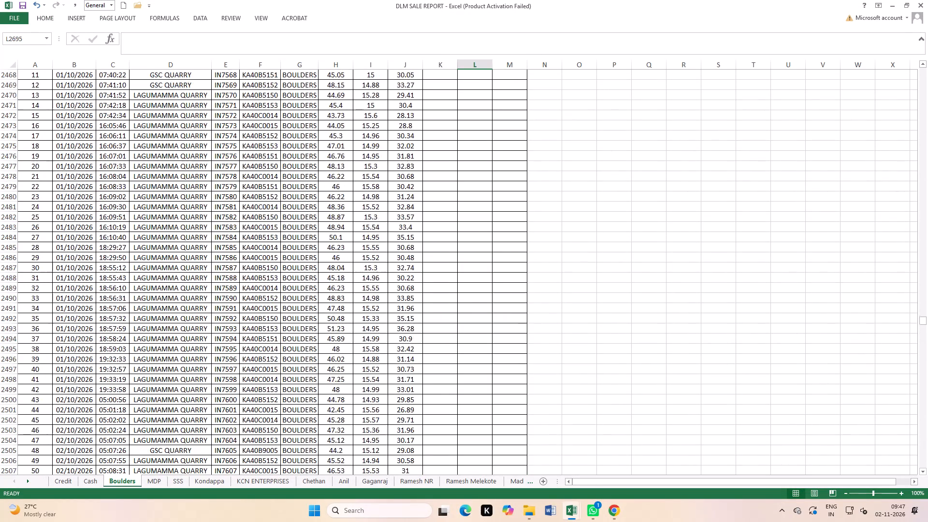
pyautogui.scroll(8, 461, 284)
pyautogui.scroll(4, 419, 204)
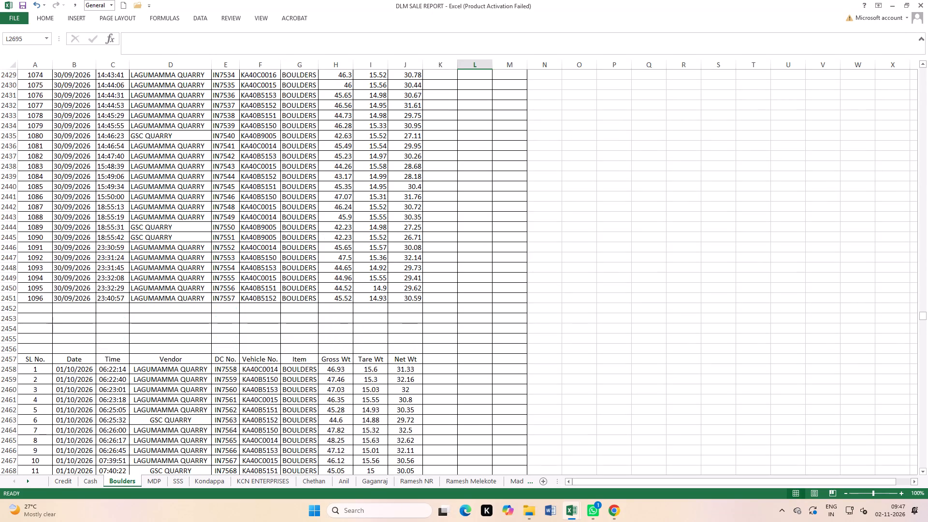
pyautogui.moveTo(921, 314); pyautogui.dragTo(921, 304)
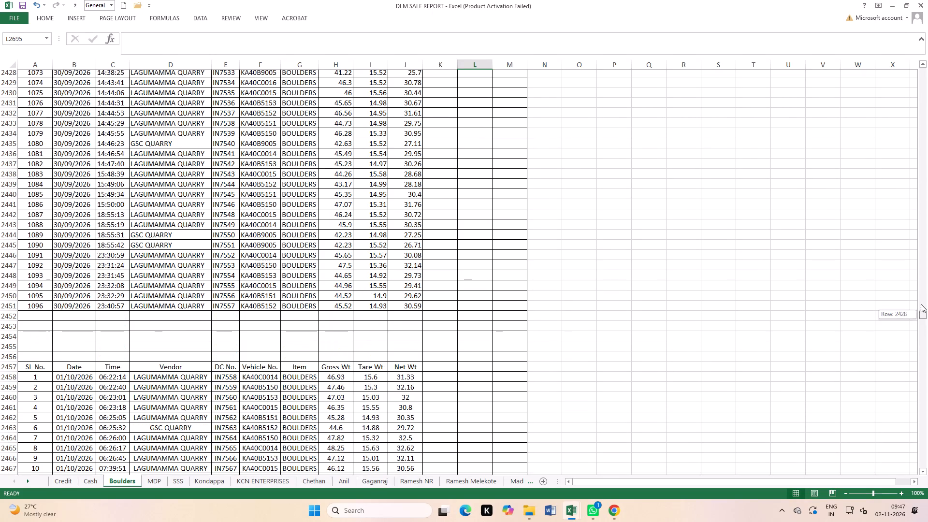
pyautogui.moveTo(921, 304); pyautogui.dragTo(922, 229)
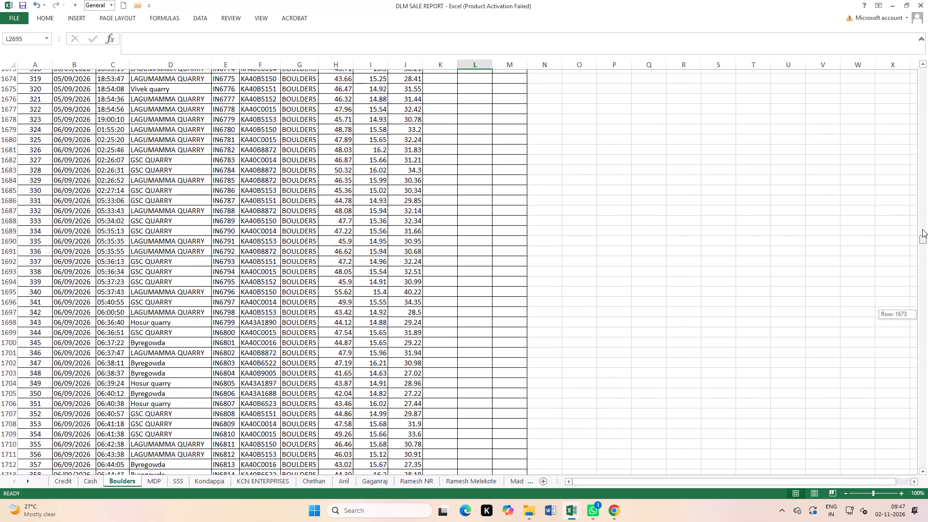
pyautogui.moveTo(922, 229); pyautogui.dragTo(914, 201)
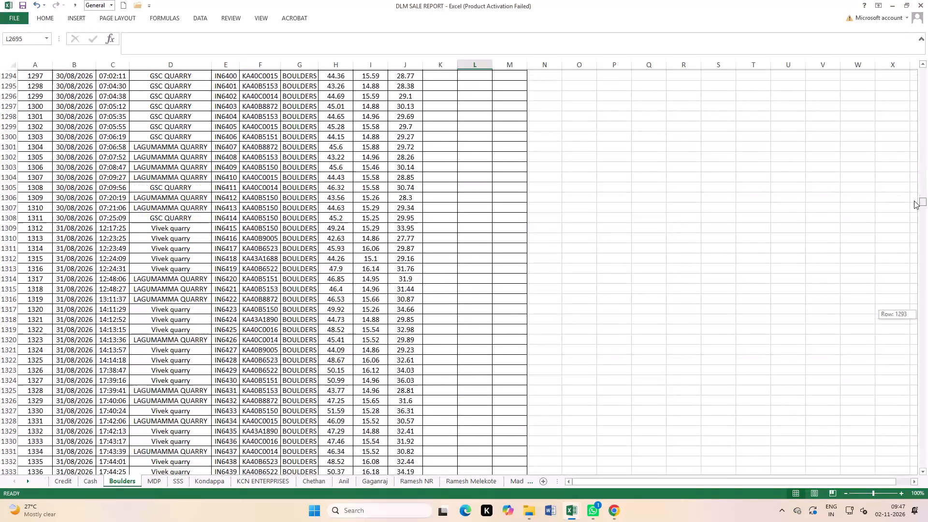
pyautogui.moveTo(914, 201); pyautogui.dragTo(914, 204)
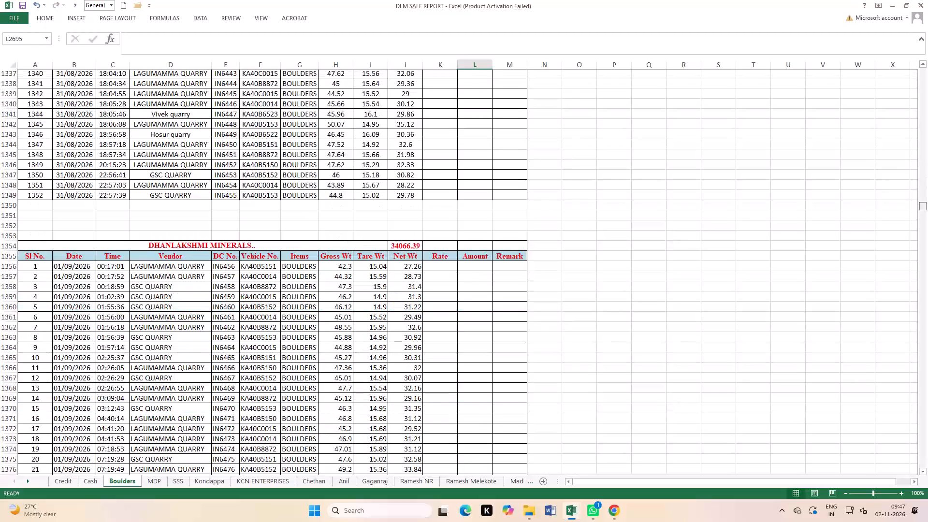
pyautogui.click(397, 247)
pyautogui.rightClick(397, 247)
pyautogui.click(441, 264)
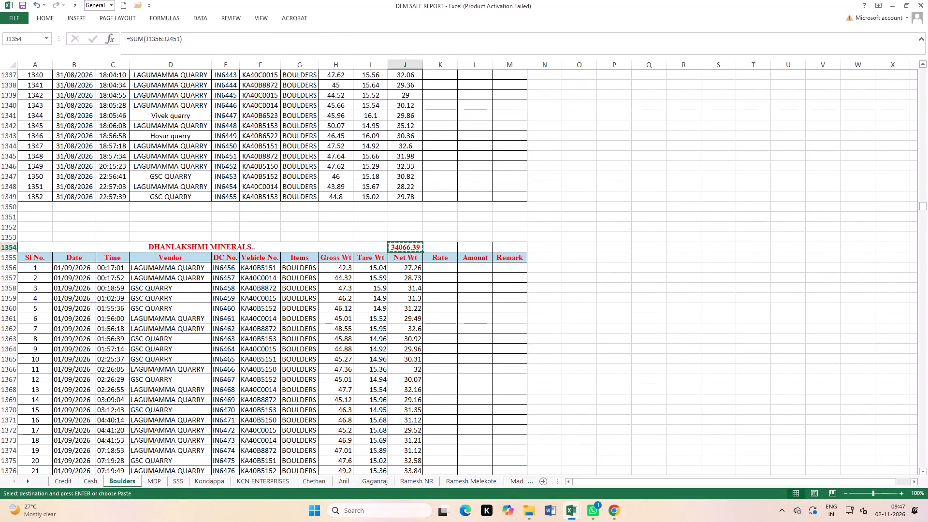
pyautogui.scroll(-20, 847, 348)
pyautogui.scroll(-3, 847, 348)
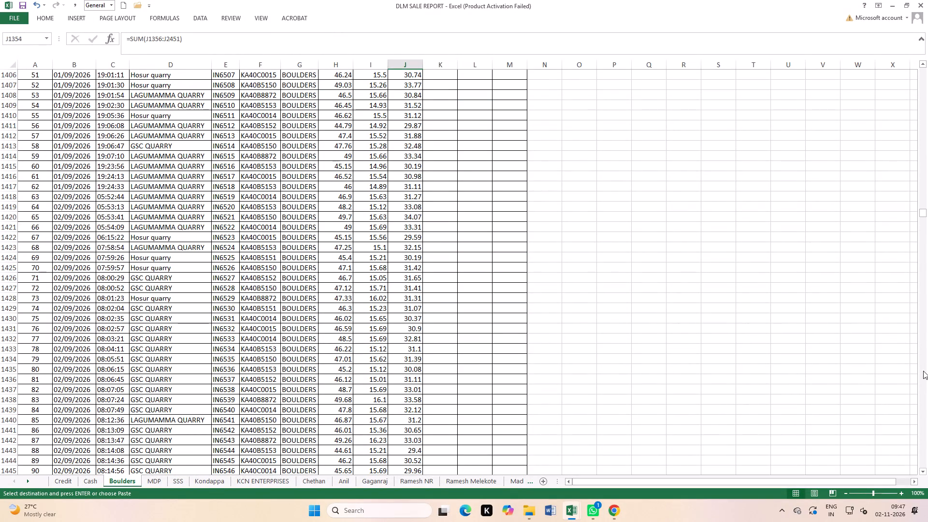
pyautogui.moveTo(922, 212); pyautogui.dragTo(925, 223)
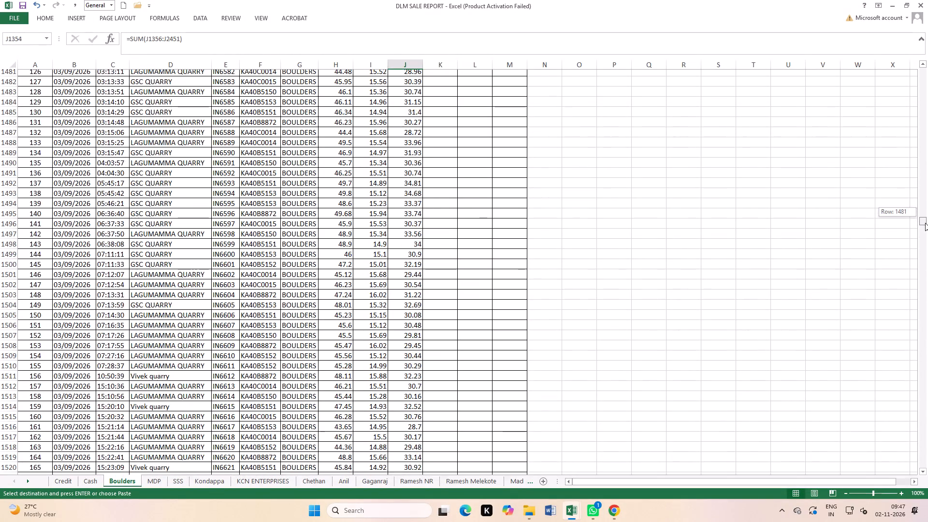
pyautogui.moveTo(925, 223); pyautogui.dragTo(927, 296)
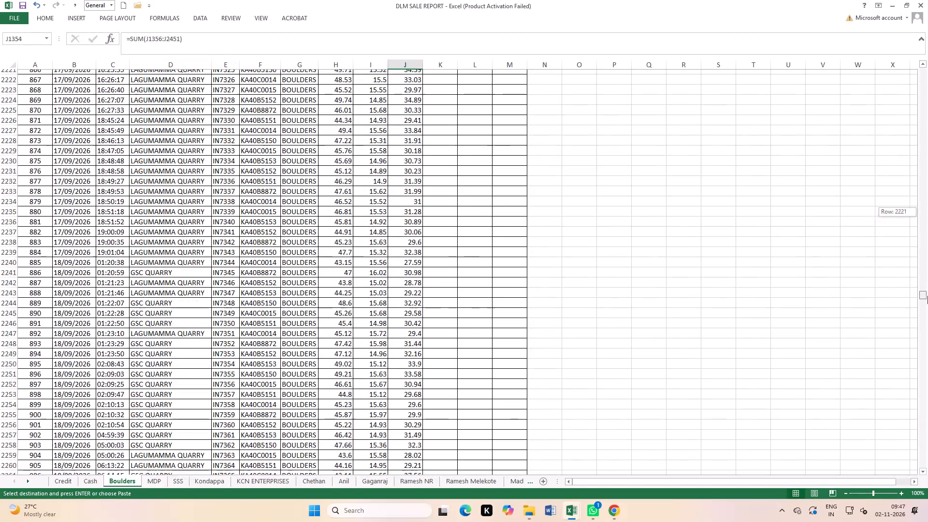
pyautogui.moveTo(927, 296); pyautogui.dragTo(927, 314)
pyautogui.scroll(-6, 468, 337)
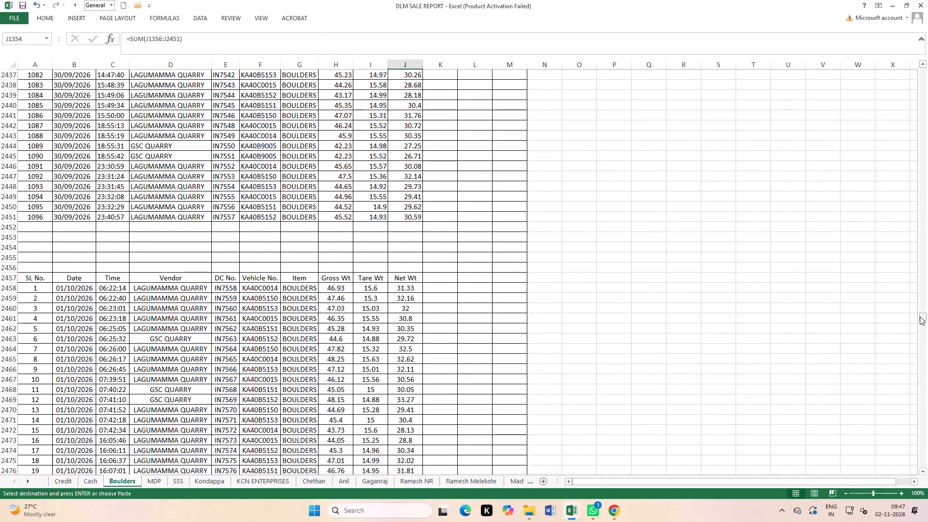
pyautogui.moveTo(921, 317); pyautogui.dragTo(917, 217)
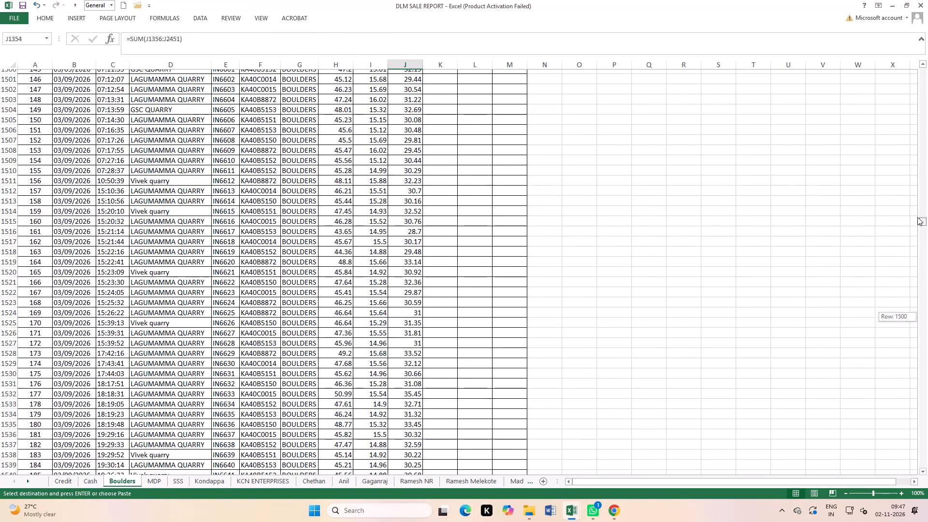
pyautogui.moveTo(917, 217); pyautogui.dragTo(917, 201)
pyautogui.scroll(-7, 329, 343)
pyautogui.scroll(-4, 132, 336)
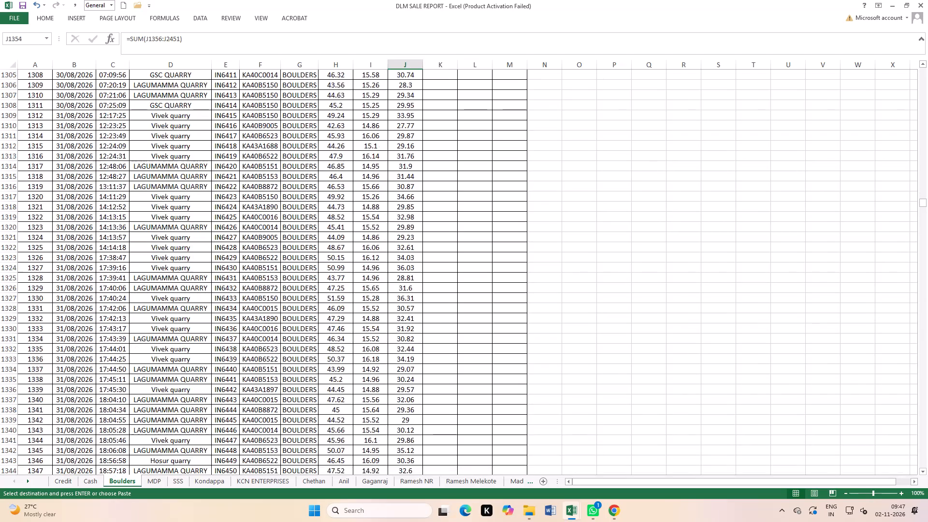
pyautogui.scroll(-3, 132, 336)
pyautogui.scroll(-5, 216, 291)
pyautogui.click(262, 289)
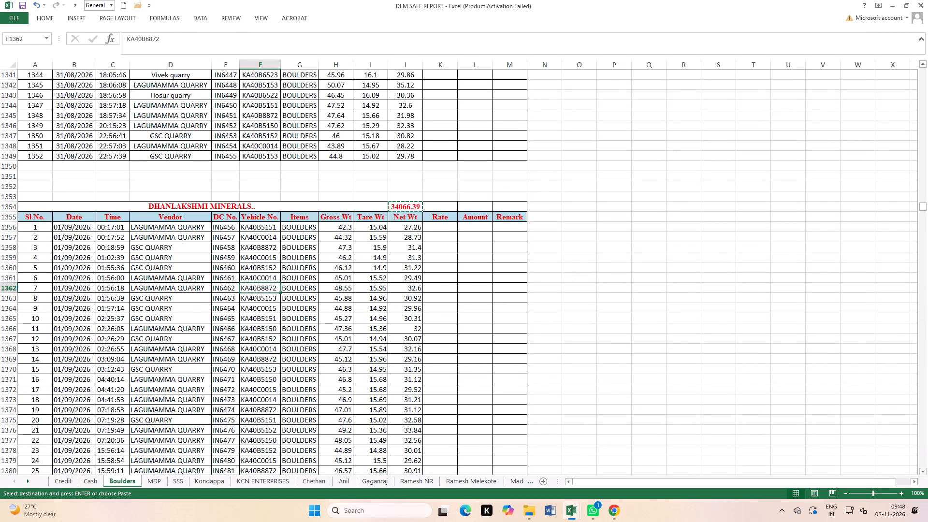
# Copy September's DHANLAKSHMI MINERALS title and column heading rows, A1354:M1355, to A2454 above the October entries.
pyautogui.moveTo(43, 210); pyautogui.dragTo(473, 212)
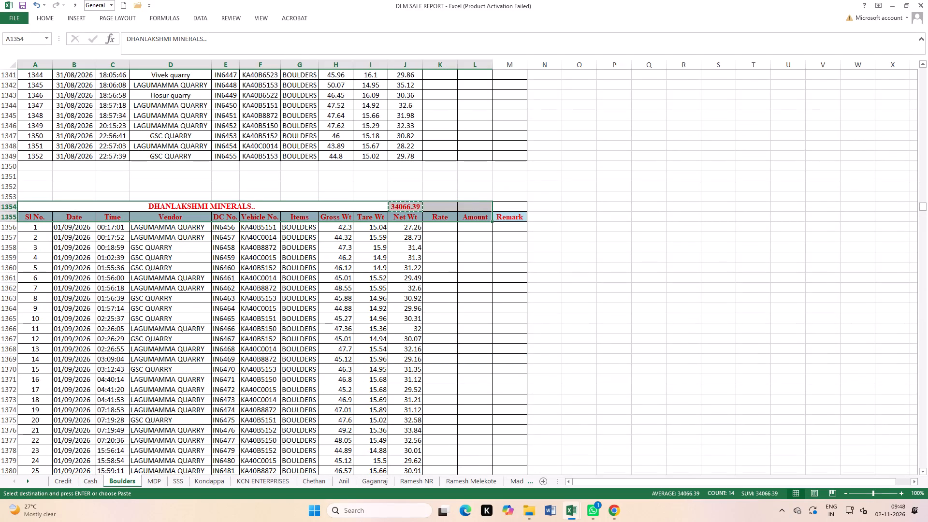
pyautogui.click(405, 287)
pyautogui.moveTo(36, 210); pyautogui.dragTo(468, 216)
pyautogui.moveTo(468, 216); pyautogui.dragTo(509, 219)
pyautogui.rightClick(496, 216)
pyautogui.click(517, 233)
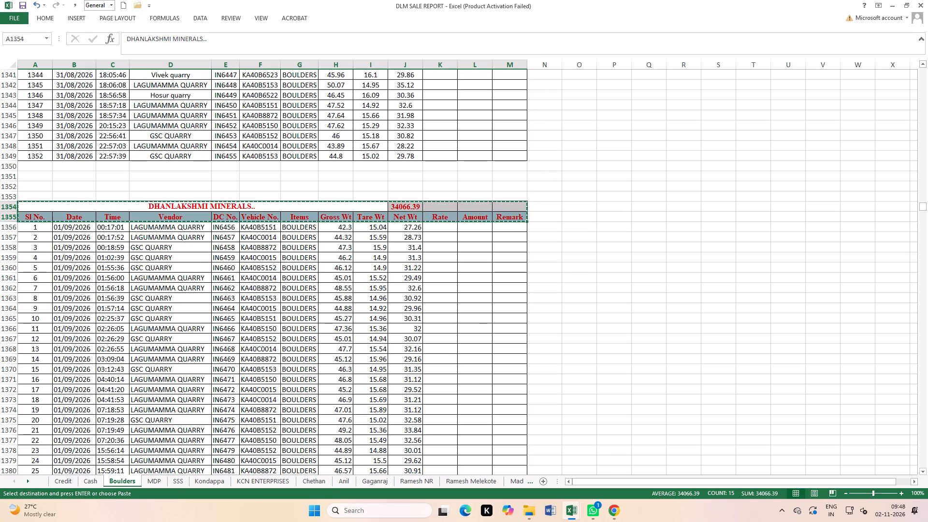
pyautogui.scroll(-20, 618, 350)
pyautogui.scroll(-13, 618, 350)
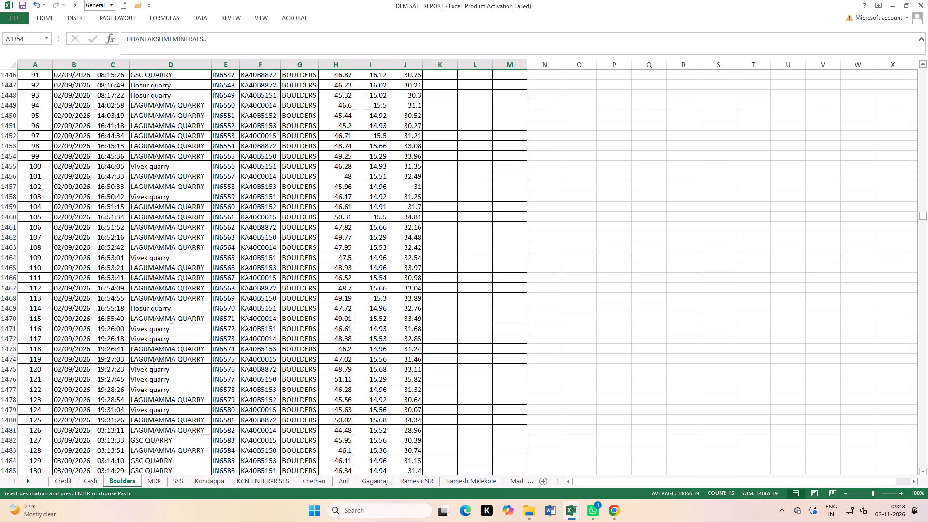
pyautogui.scroll(-20, 165, 333)
pyautogui.scroll(-20, 165, 333)
pyautogui.scroll(-4, 165, 333)
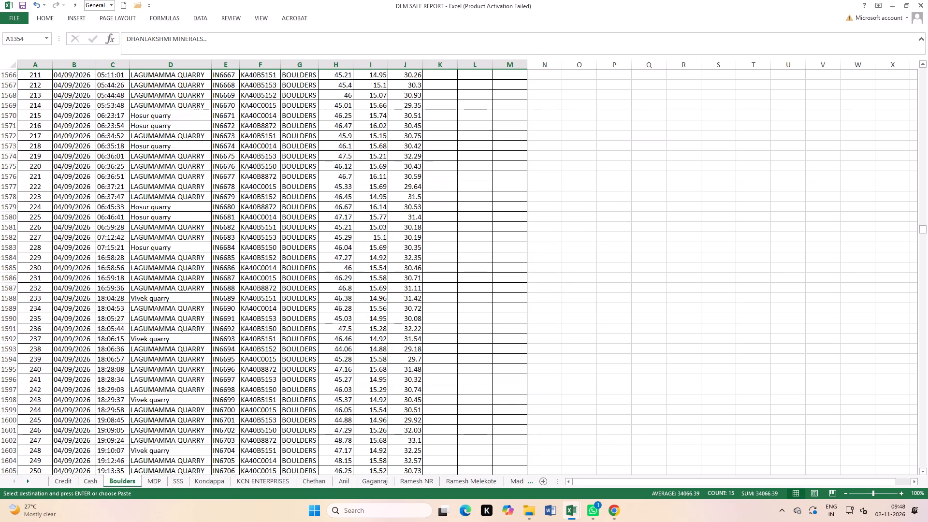
pyautogui.scroll(-19, 266, 355)
pyautogui.moveTo(926, 233); pyautogui.dragTo(927, 327)
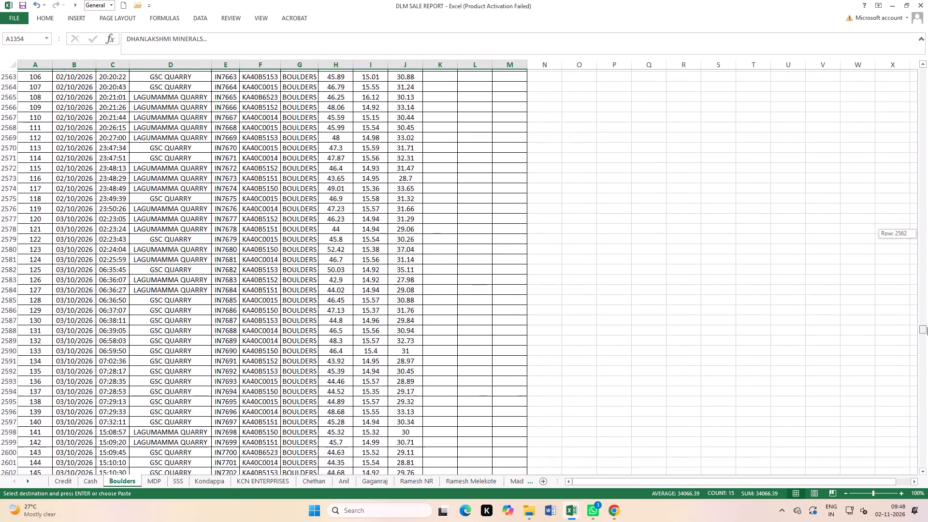
pyautogui.moveTo(927, 327); pyautogui.dragTo(927, 317)
pyautogui.scroll(8, 368, 315)
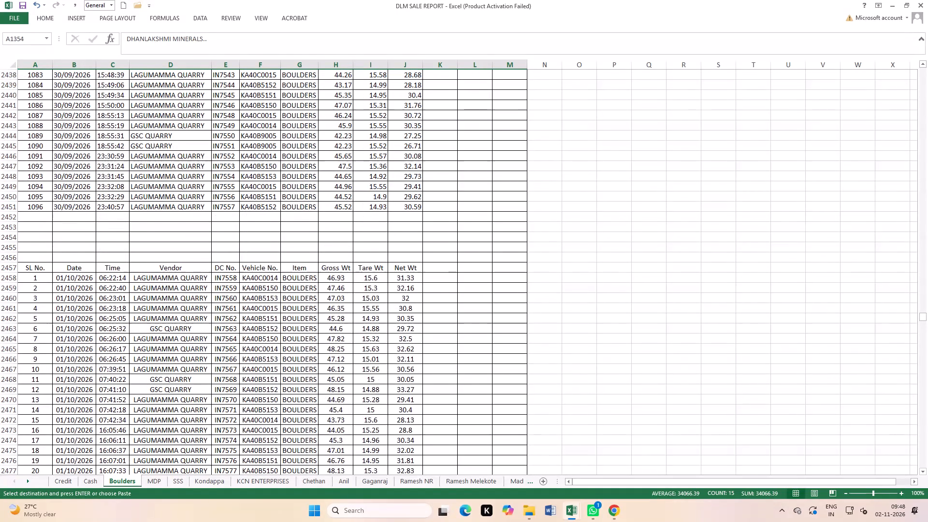
pyautogui.click(34, 238)
pyautogui.rightClick(34, 238)
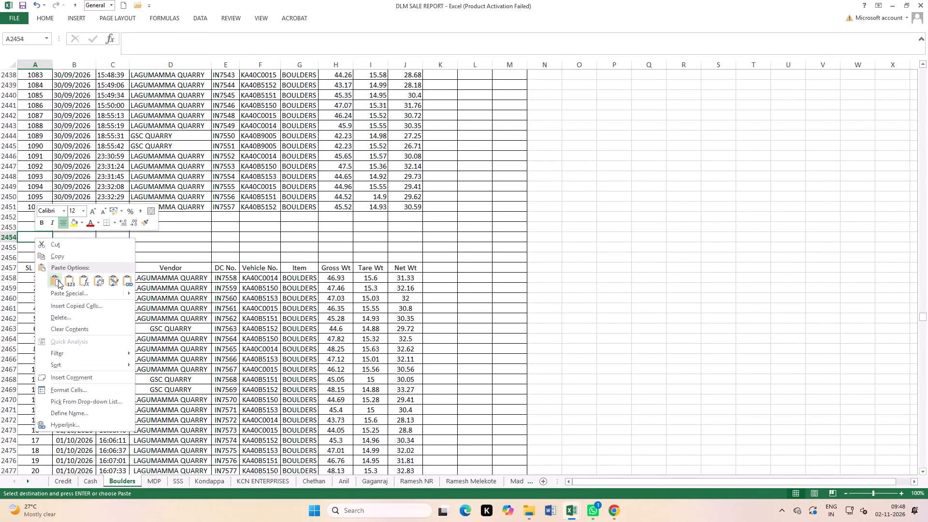
pyautogui.click(58, 280)
pyautogui.click(197, 301)
# Delete the blank row 2456 and the old plain heading row 2457 beneath the pasted October headings.
pyautogui.moveTo(4, 259); pyautogui.dragTo(11, 269)
pyautogui.rightClick(338, 263)
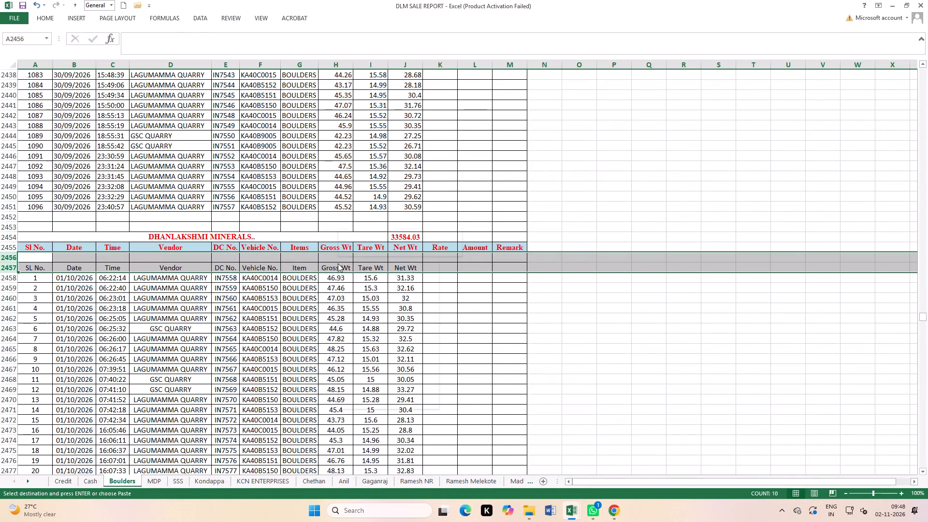
pyautogui.click(368, 345)
pyautogui.click(483, 323)
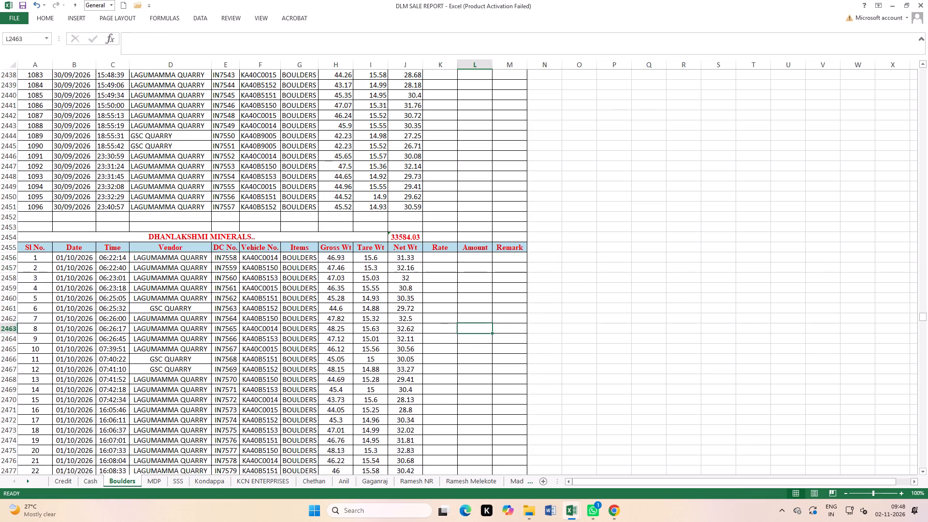
# Extend the October Net Wt total formula in J2454 to sum J2456:J3935, through the last 31 October entry.
pyautogui.doubleClick(403, 238)
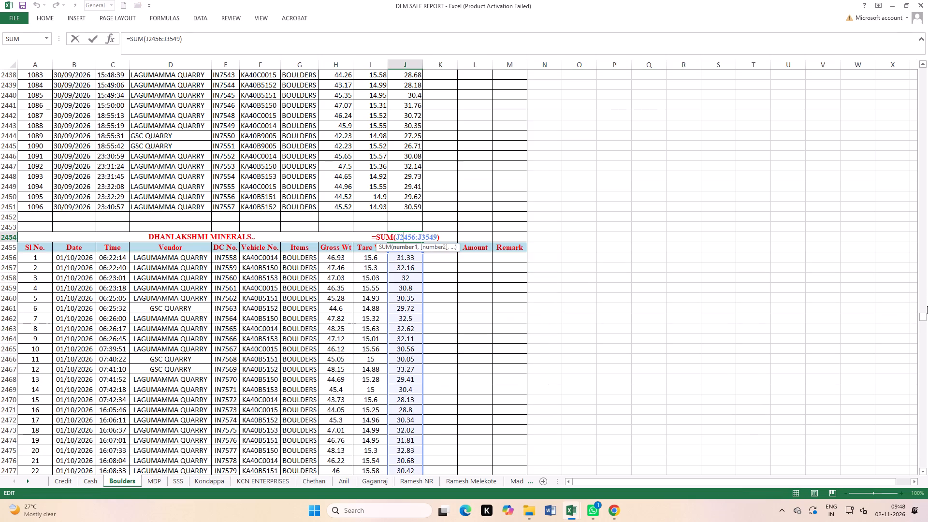
pyautogui.moveTo(922, 316); pyautogui.dragTo(925, 383)
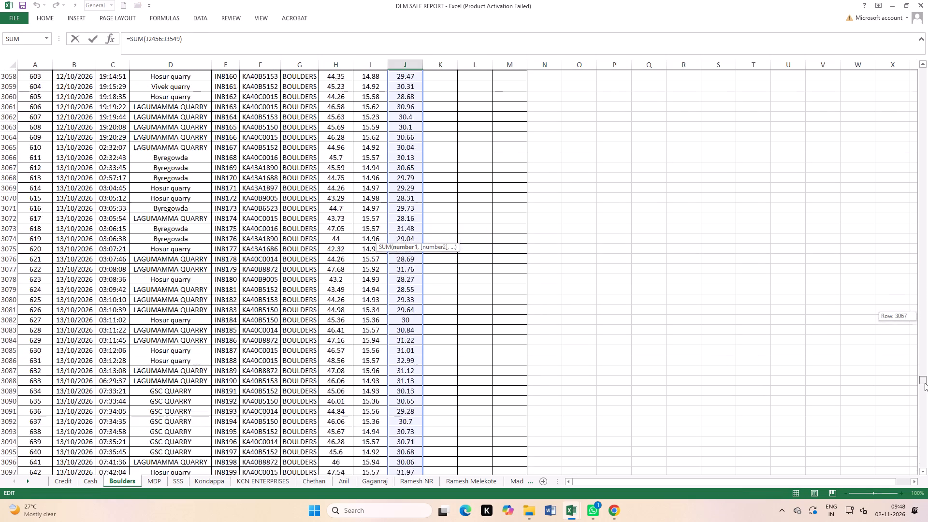
pyautogui.moveTo(925, 383); pyautogui.dragTo(924, 434)
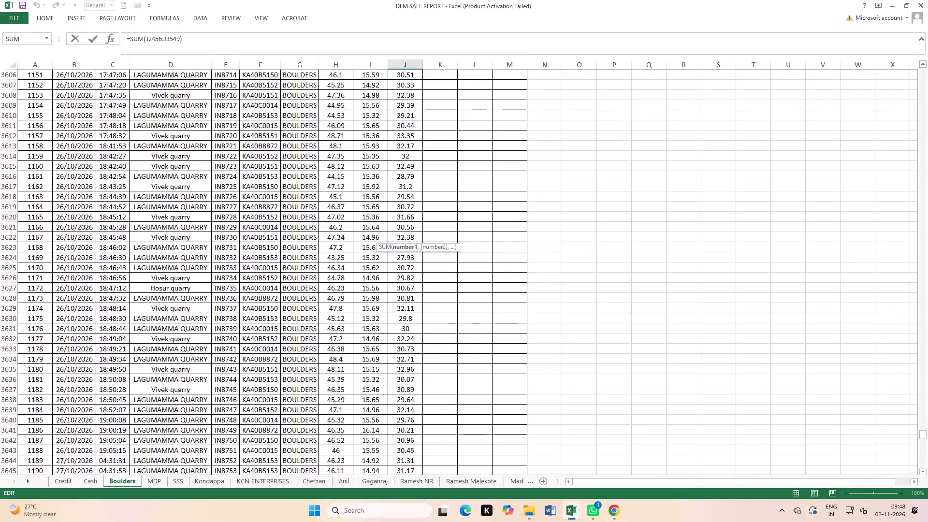
pyautogui.scroll(20, 822, 381)
pyautogui.scroll(8, 822, 381)
pyautogui.scroll(-3, 483, 345)
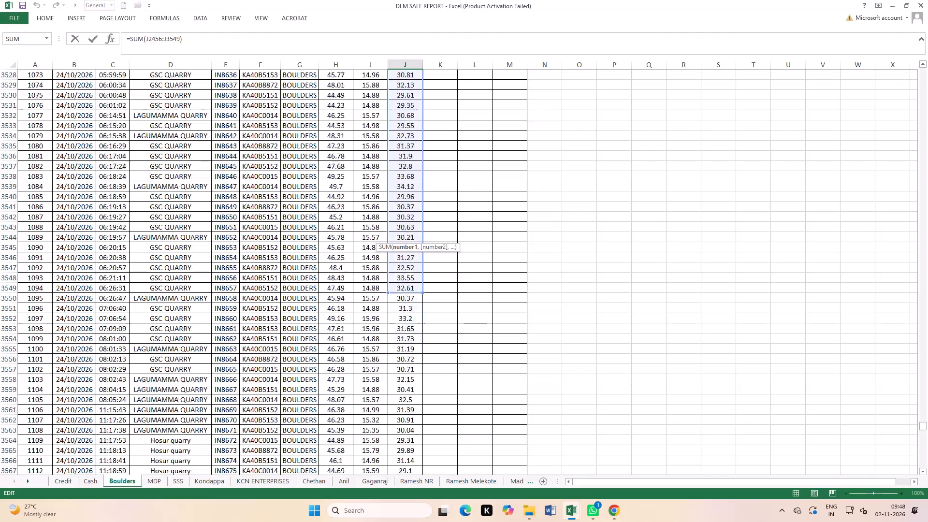
pyautogui.scroll(-2, 485, 328)
pyautogui.moveTo(421, 202); pyautogui.dragTo(421, 250)
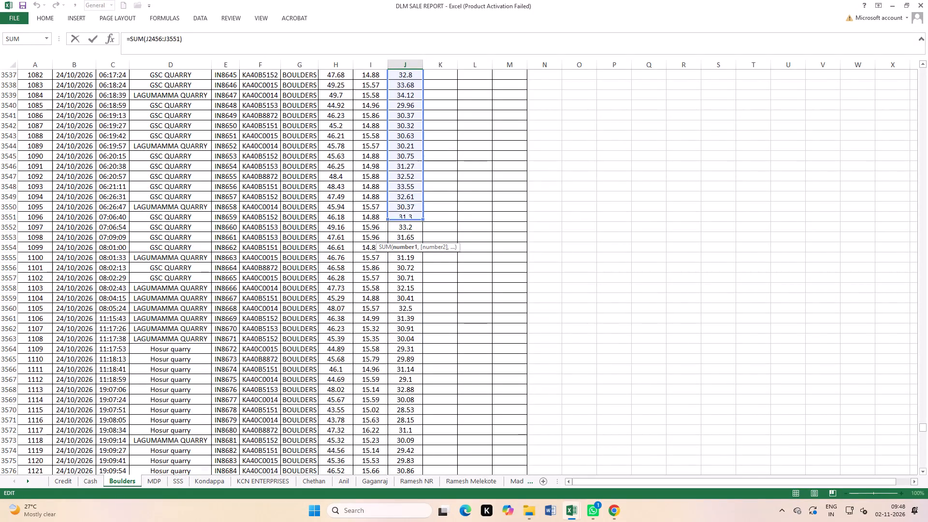
pyautogui.moveTo(421, 250); pyautogui.dragTo(429, 504)
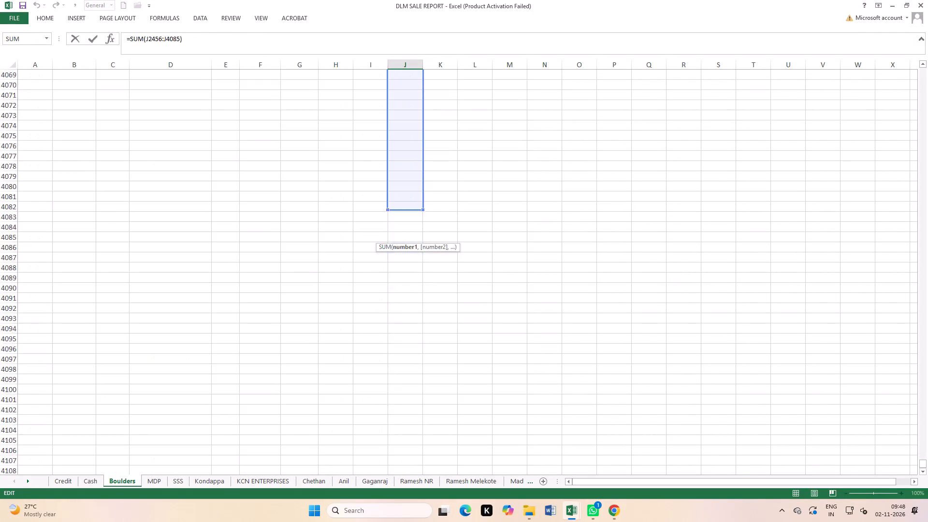
pyautogui.moveTo(429, 504); pyautogui.dragTo(432, 30)
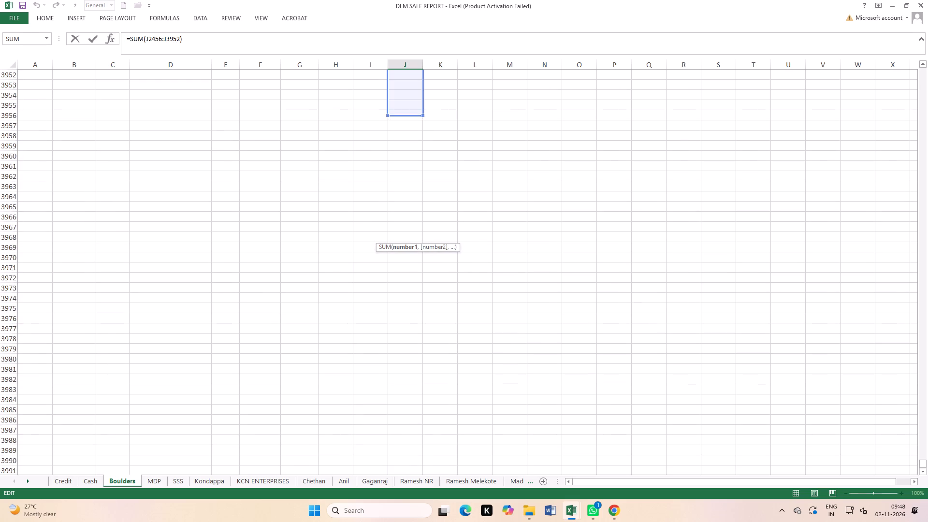
pyautogui.moveTo(432, 30); pyautogui.dragTo(412, 304)
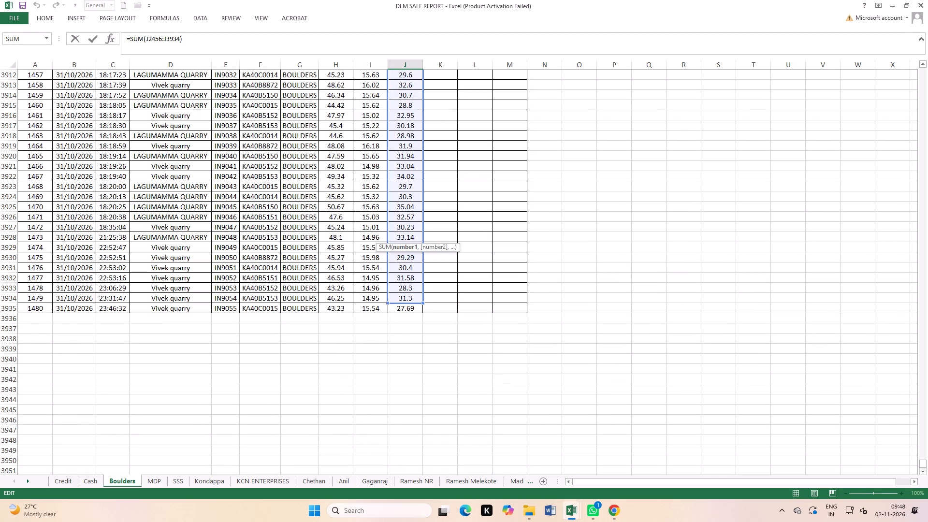
pyautogui.moveTo(412, 304); pyautogui.dragTo(412, 308)
pyautogui.press('Return')
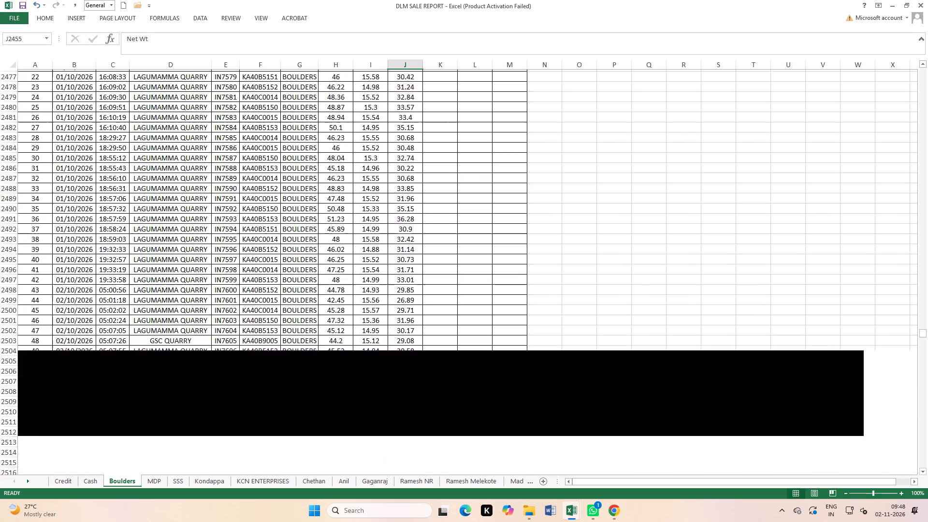
pyautogui.scroll(3, 413, 308)
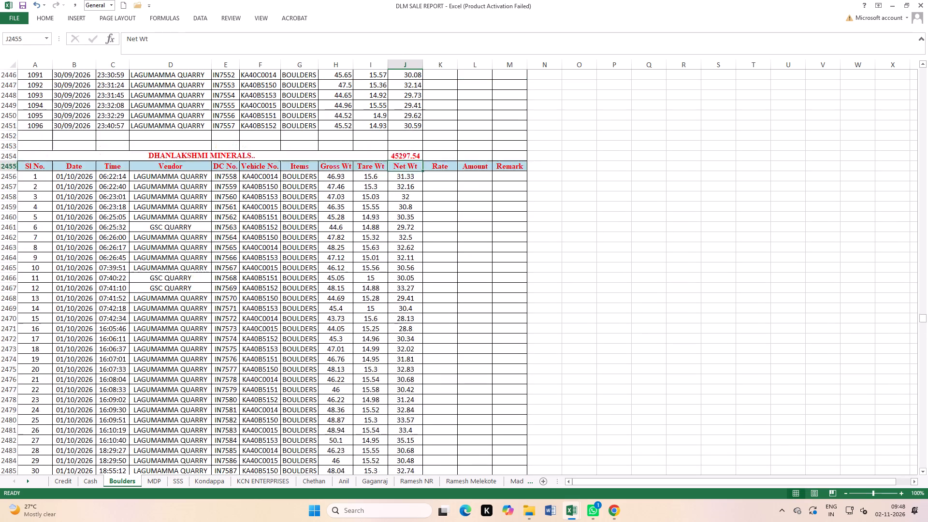
pyautogui.scroll(1, 413, 308)
# Save the DLM SALE REPORT workbook and close it.
pyautogui.click(644, 289)
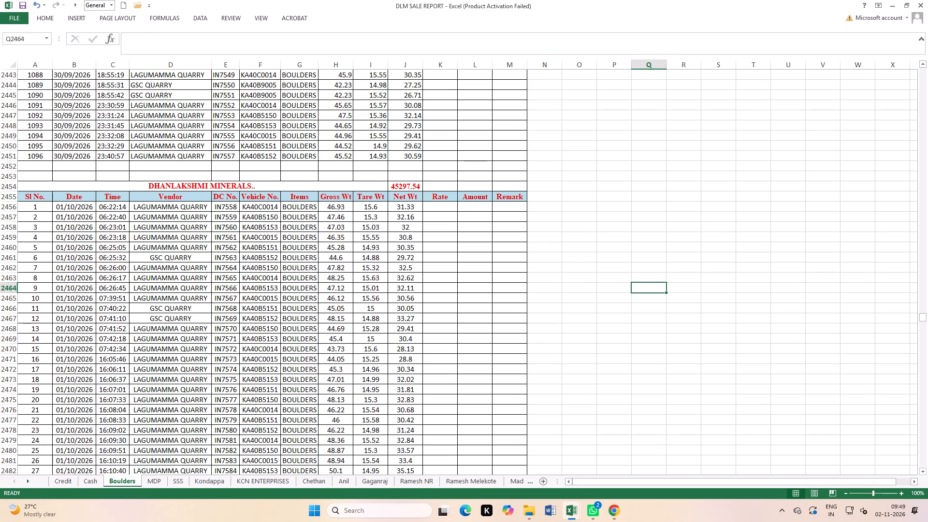
pyautogui.click(583, 300)
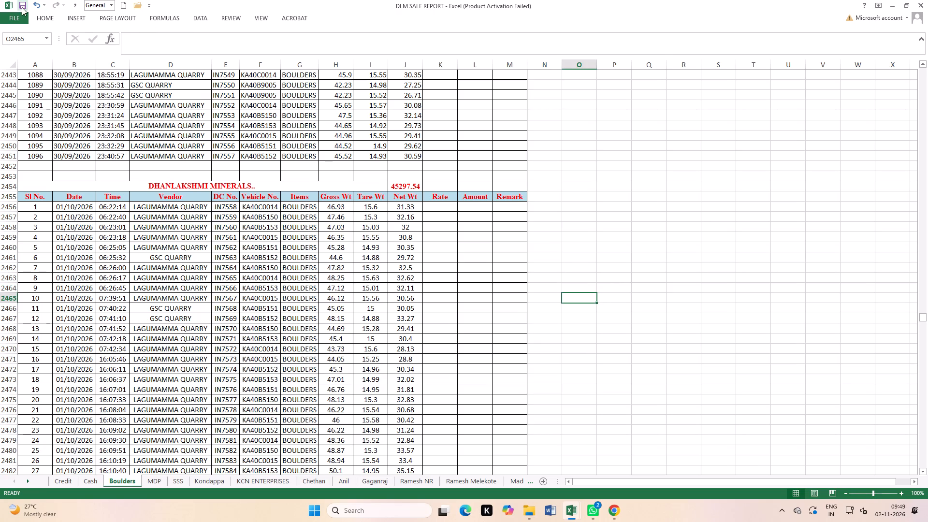
pyautogui.tripleClick(23, 5)
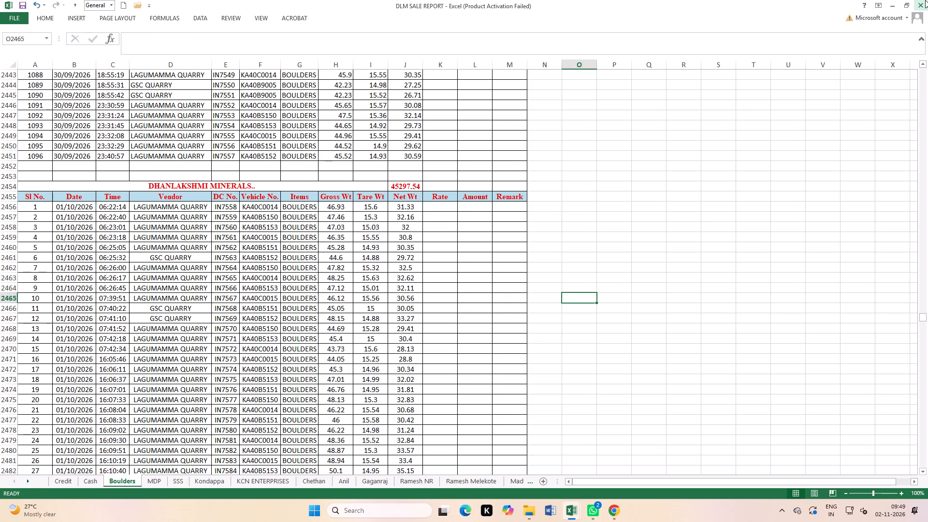
pyautogui.click(925, 0)
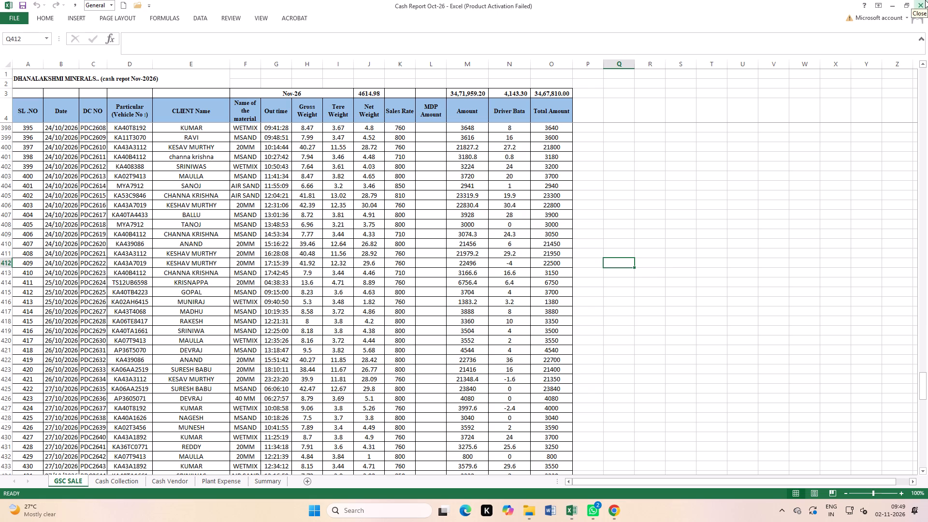
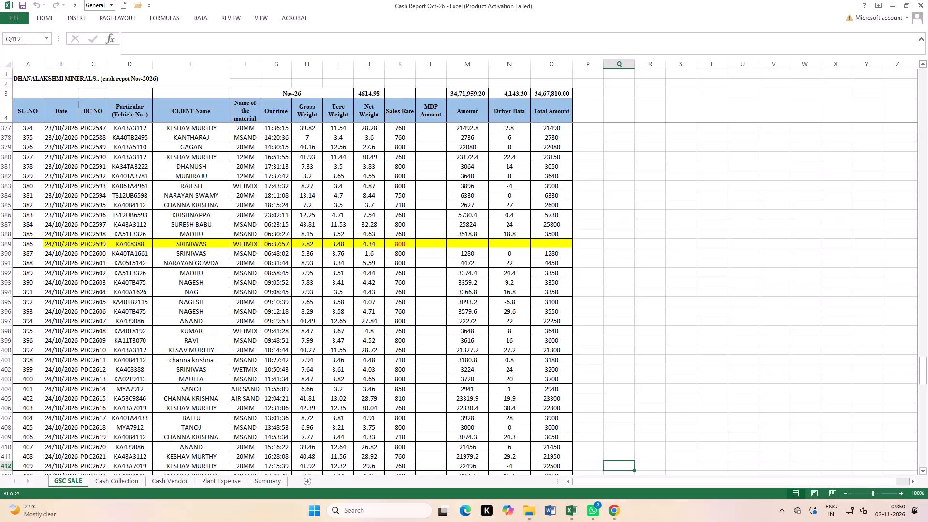
# In the Cash Report Oct-26 workbook, go to the Plant Expense sheet and examine the late-October expense entries.
pyautogui.scroll(6, 260, 309)
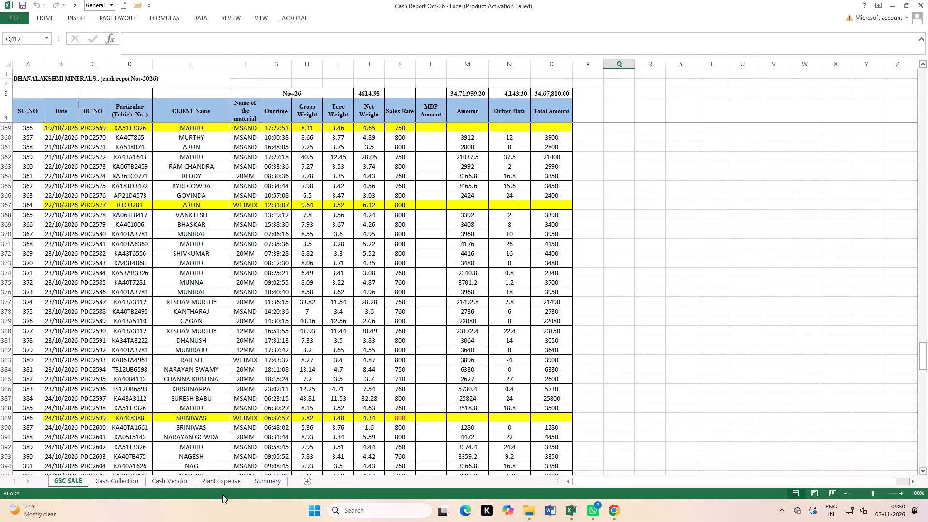
pyautogui.click(221, 481)
pyautogui.scroll(6, 343, 350)
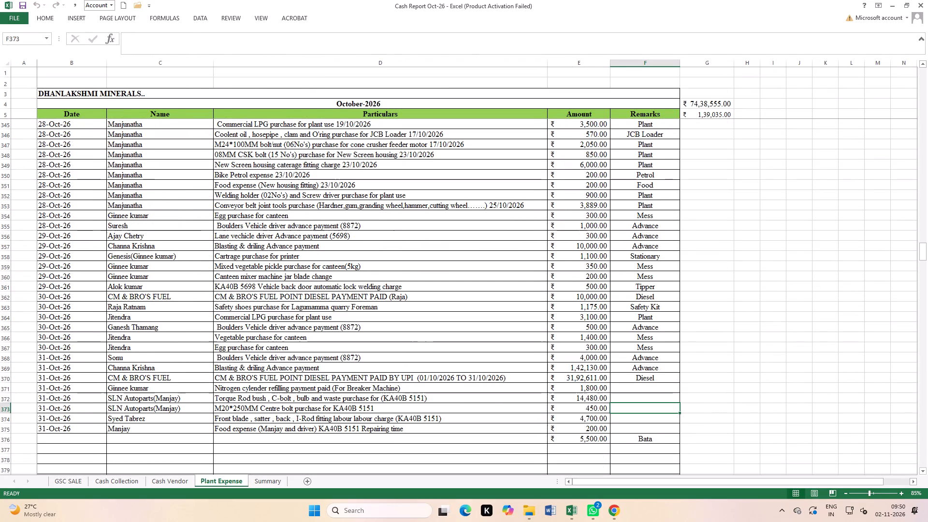